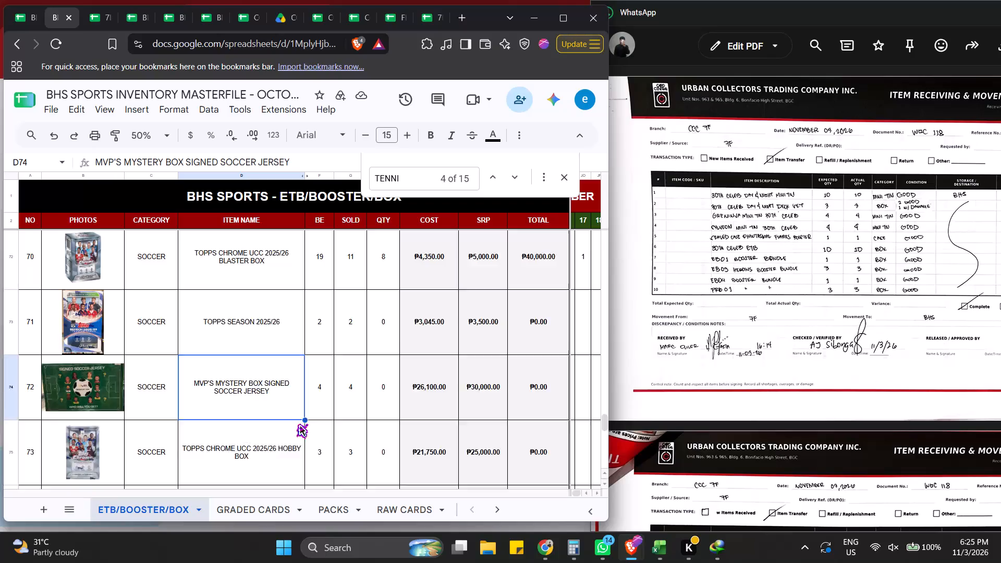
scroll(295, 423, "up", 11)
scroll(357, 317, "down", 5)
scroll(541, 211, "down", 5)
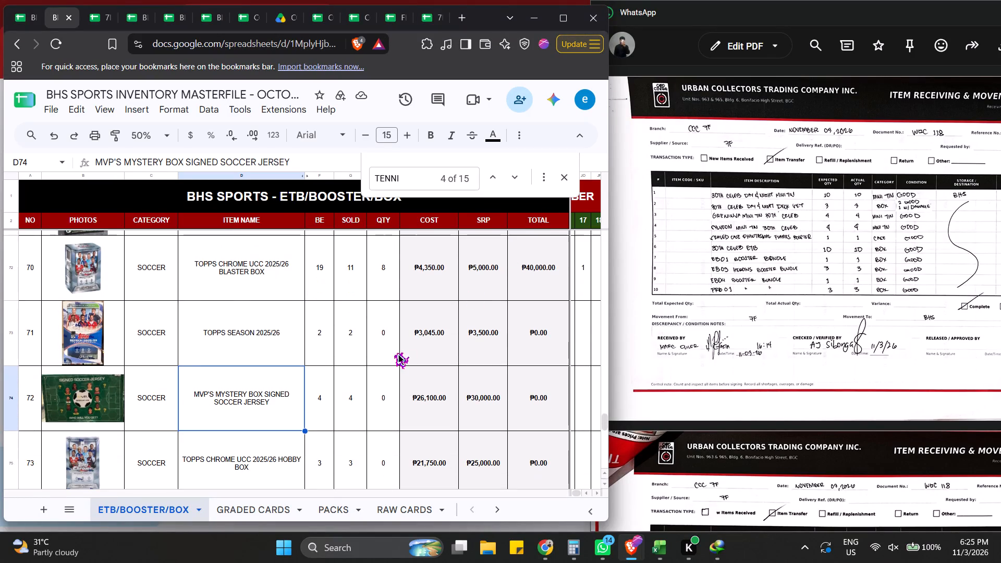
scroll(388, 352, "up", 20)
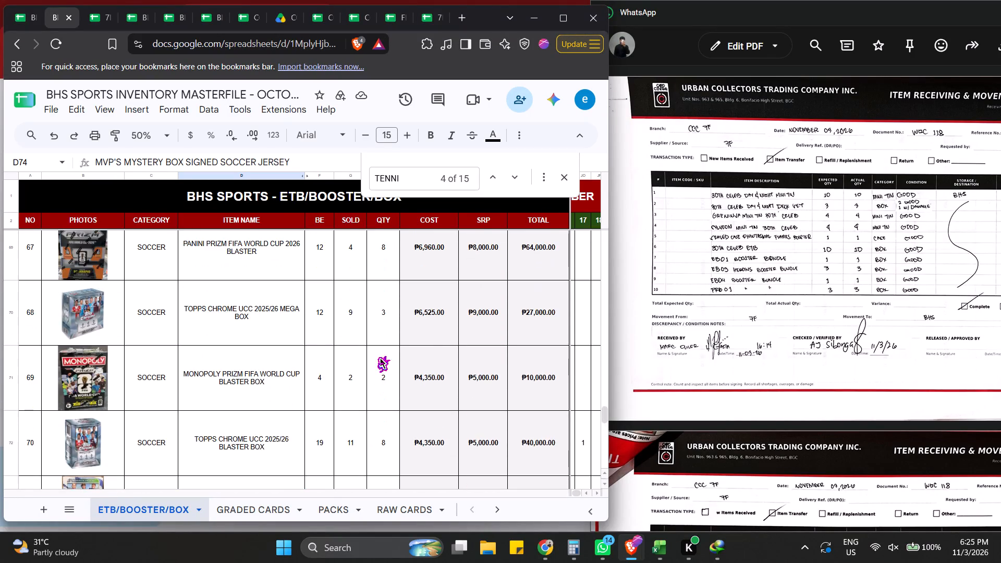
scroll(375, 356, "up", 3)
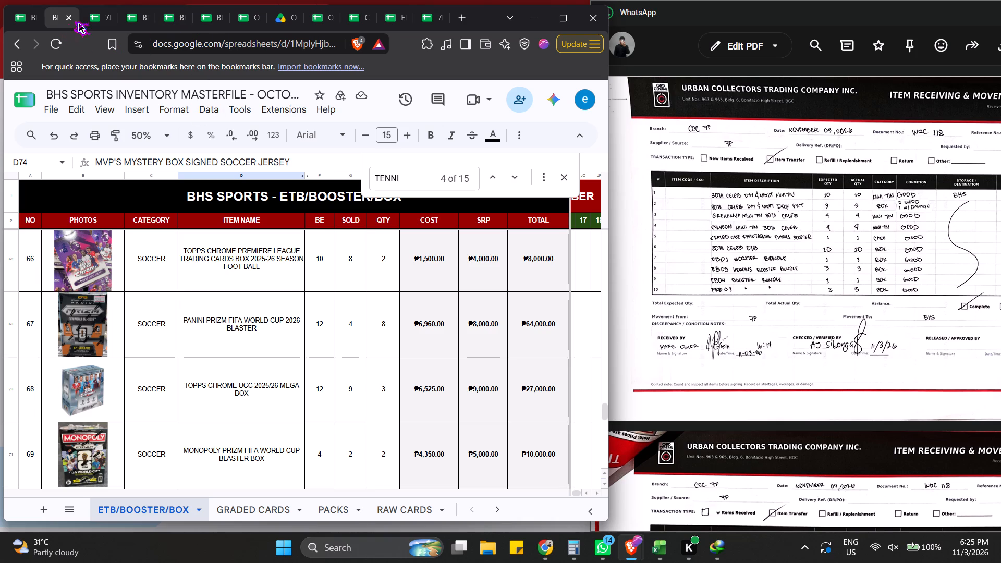
Close all the open browser tabs that come after the BHS RIFT BOUND inventory masterfile.
left_click(332, 19)
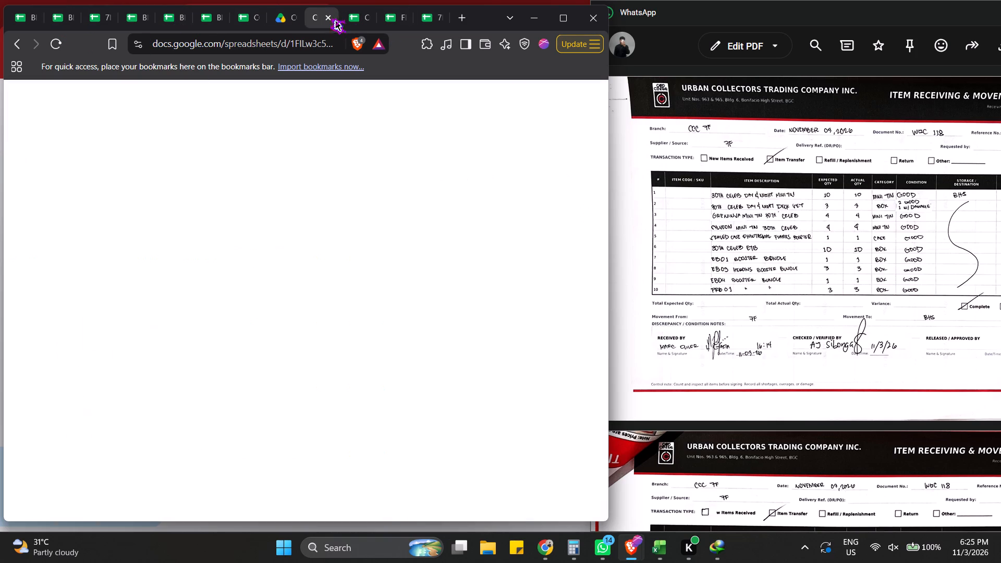
left_click(329, 18)
left_click(329, 18)
left_click(329, 18)
left_click(329, 18)
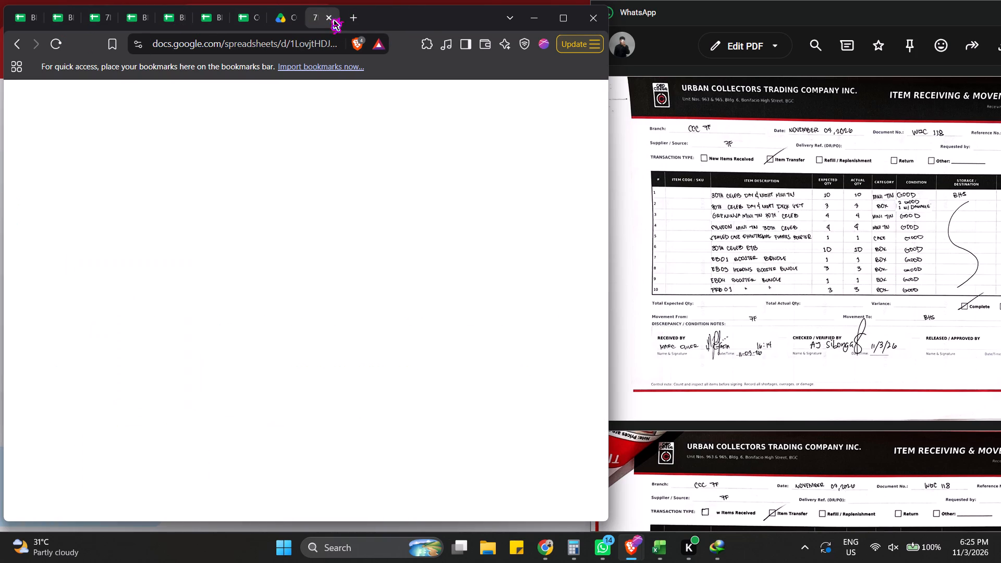
left_click(329, 18)
left_click(329, 18)
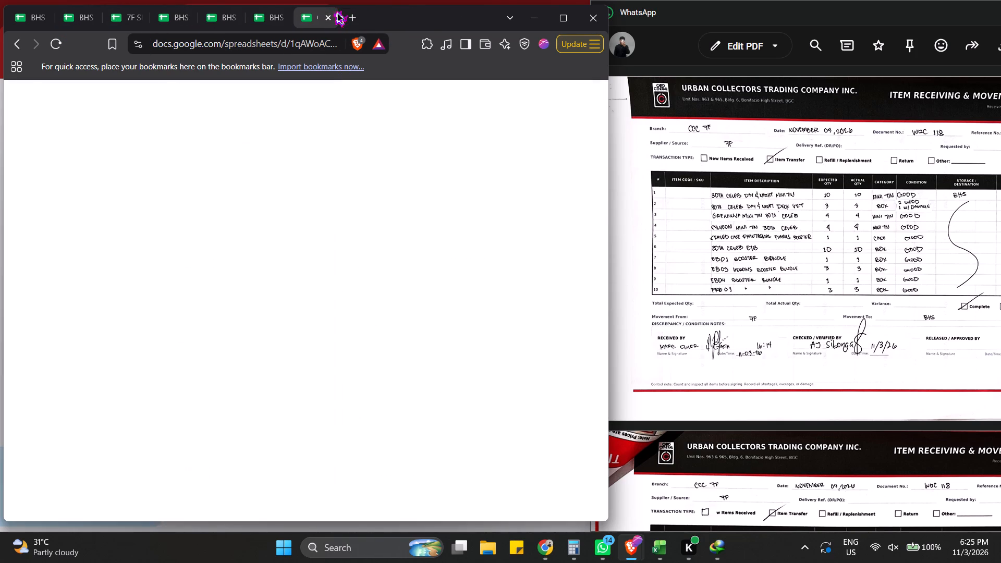
left_click(328, 14)
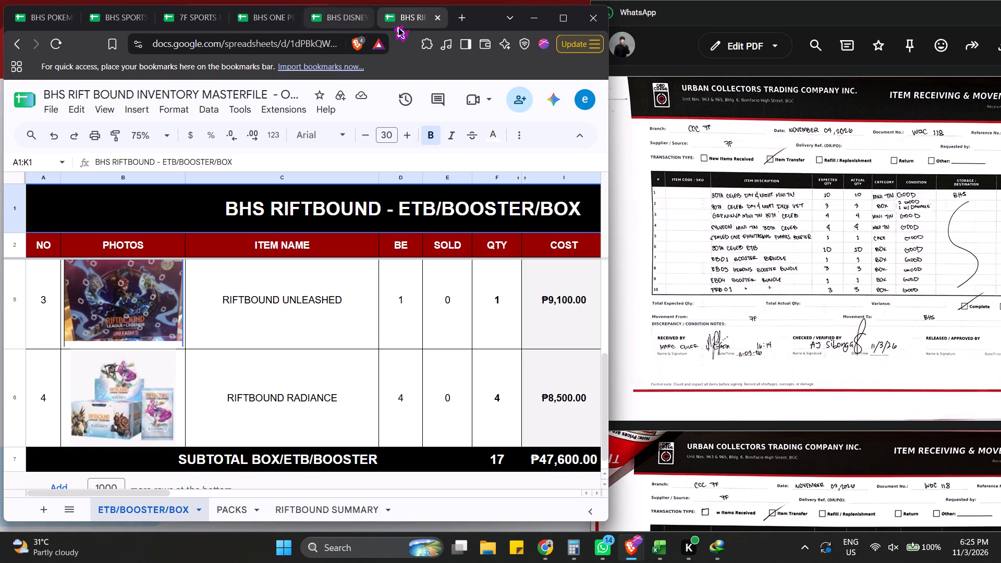
Switch to the BHS POKEMON inventory masterfile and open its OTHERS sheet.
left_click(51, 14)
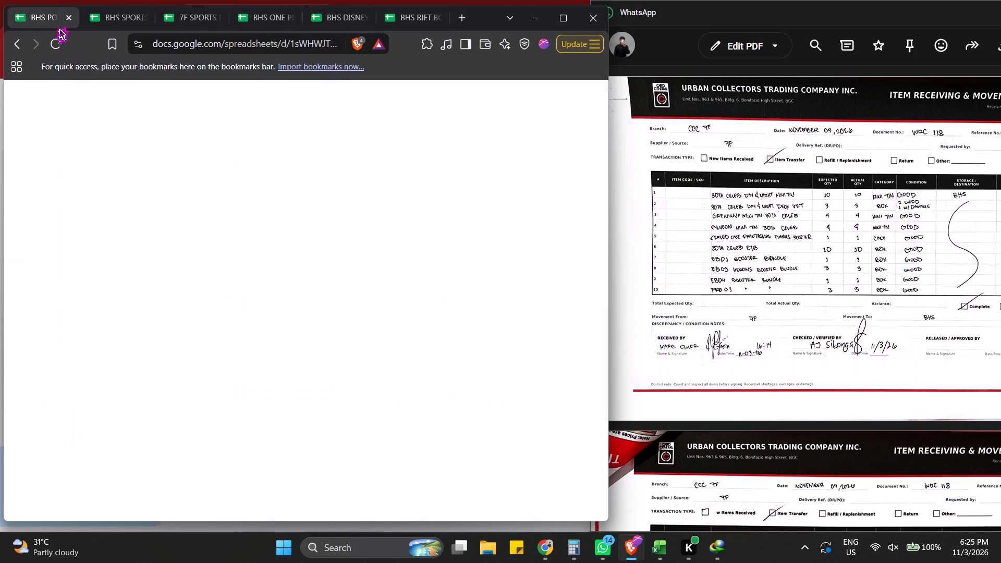
scroll(355, 255, "down", 6)
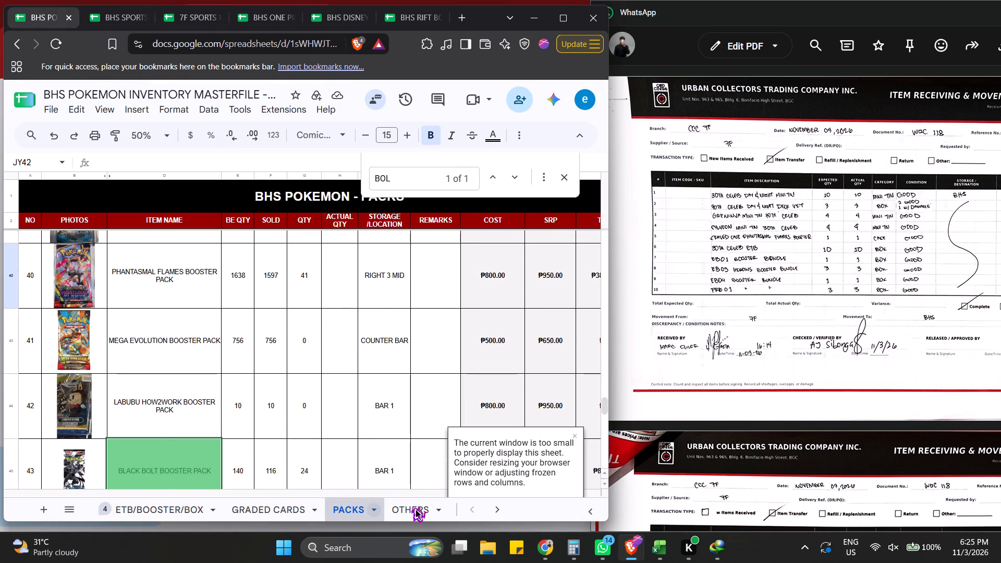
left_click(411, 507)
scroll(272, 268, "down", 5)
scroll(332, 328, "up", 1)
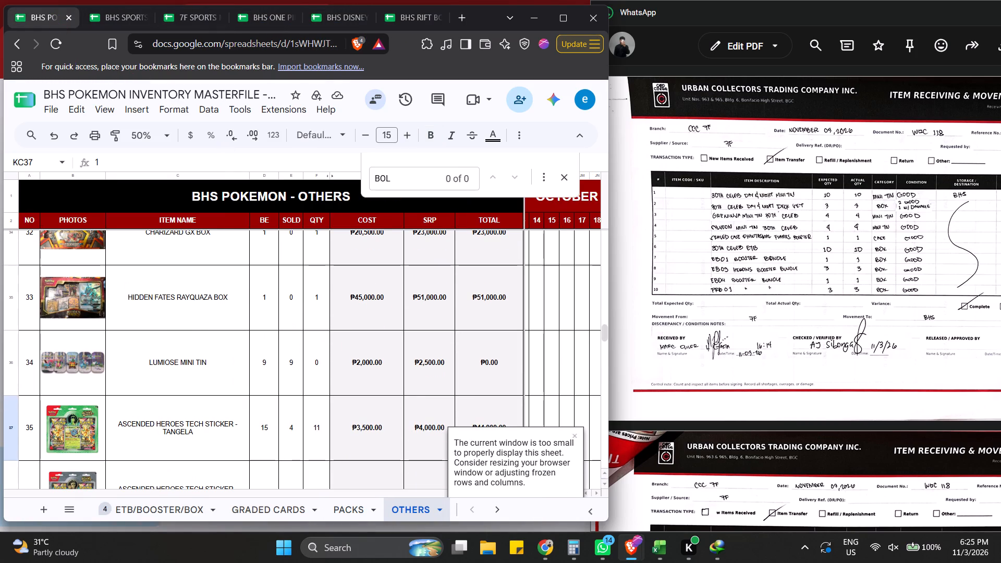
Search the OTHERS sheet for "30TH" and go through the matches to the 30TH CELEBRATION MINI TIN row.
left_click_drag(422, 179, 340, 185)
type("30TH MINI")
key("BackSpace")
key("BackSpace")
key("BackSpace")
key("BackSpace")
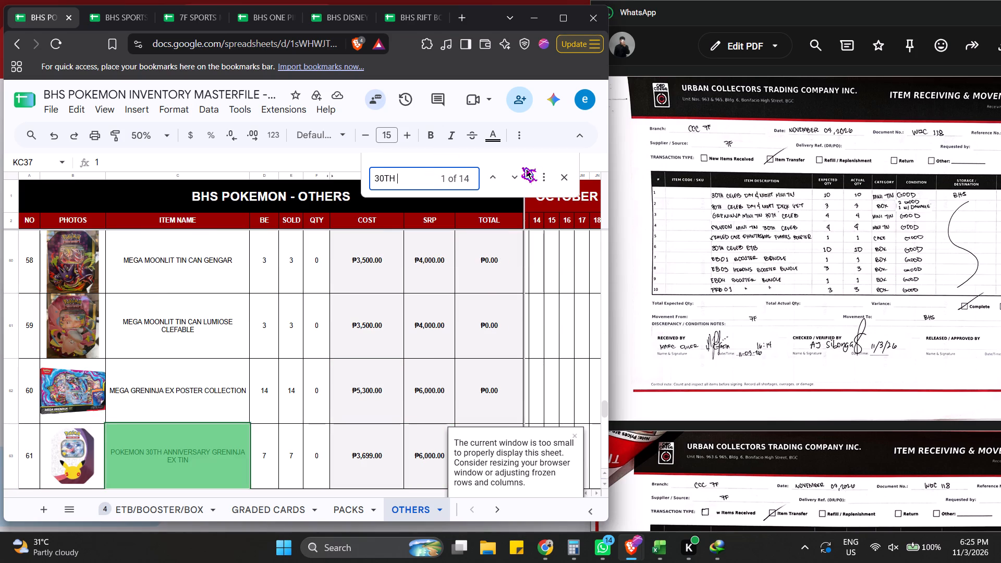
left_click(521, 174)
double_click(521, 174)
double_click(521, 174)
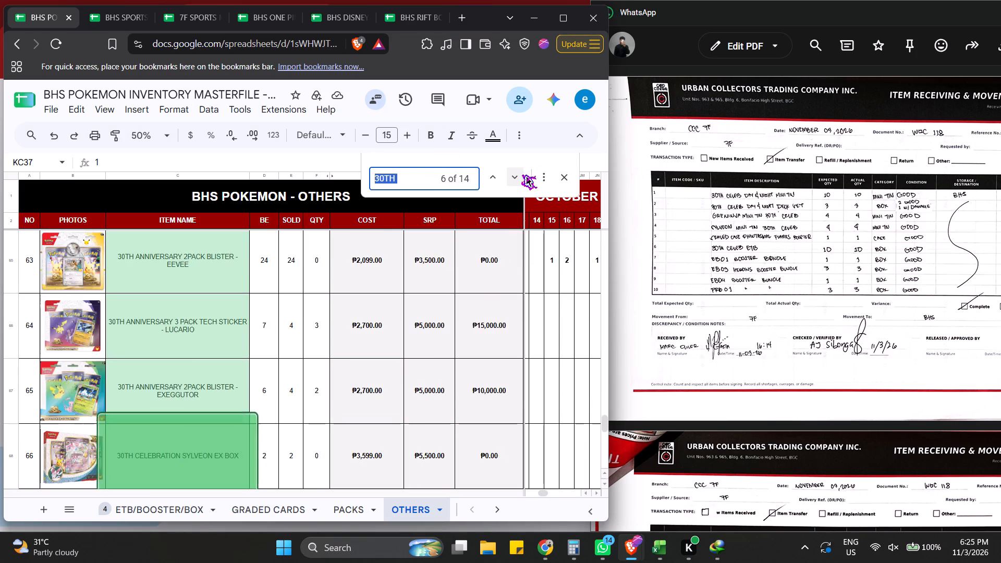
left_click(521, 174)
left_click(521, 174)
left_click(521, 174)
left_click(521, 174)
left_click(521, 174)
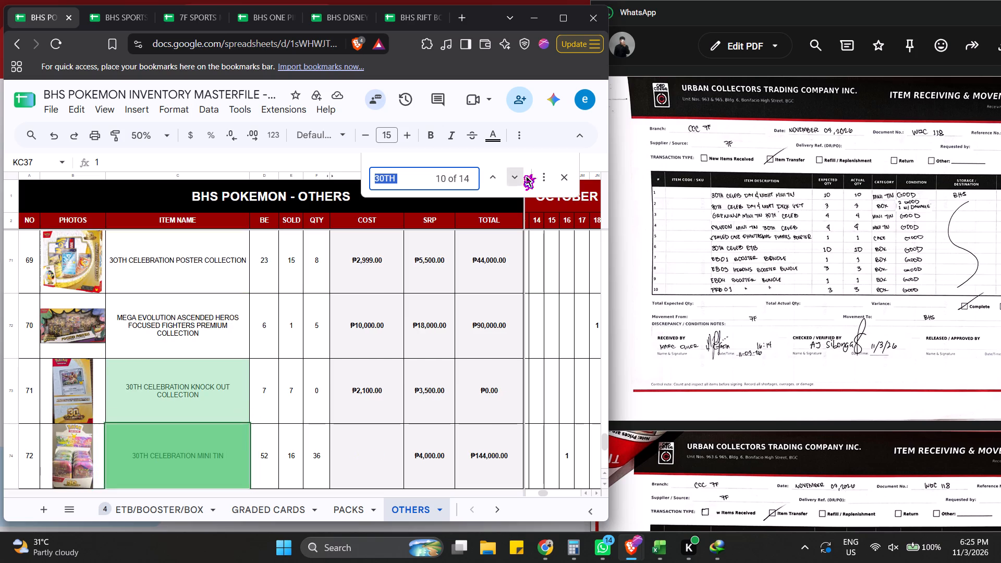
left_click(490, 176)
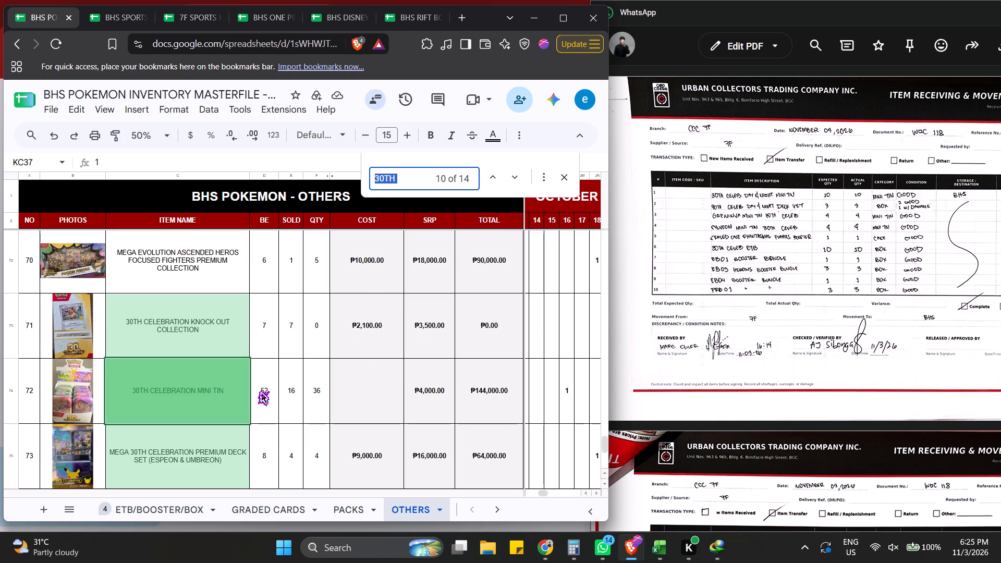
Add 10 to the BE formula of 30TH CELEBRATION MINI TIN.
left_click(257, 391)
left_click(174, 157)
type("+10")
key("Return")
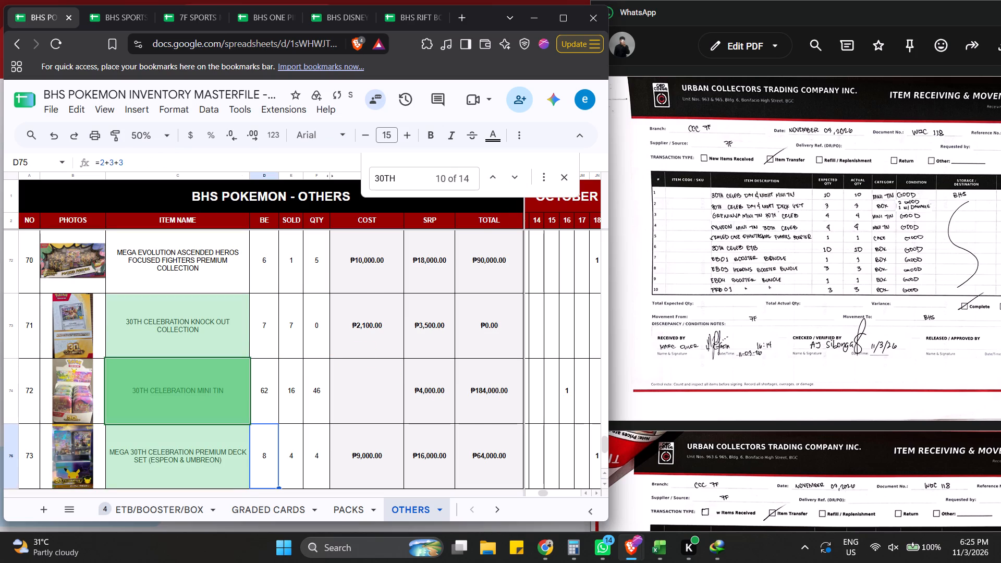
Add 3 to the BE formula of MEGA 30TH CELEBRATION PREMIUM DECK SET (ESPEON & UMBREON).
scroll(219, 405, "down", 2)
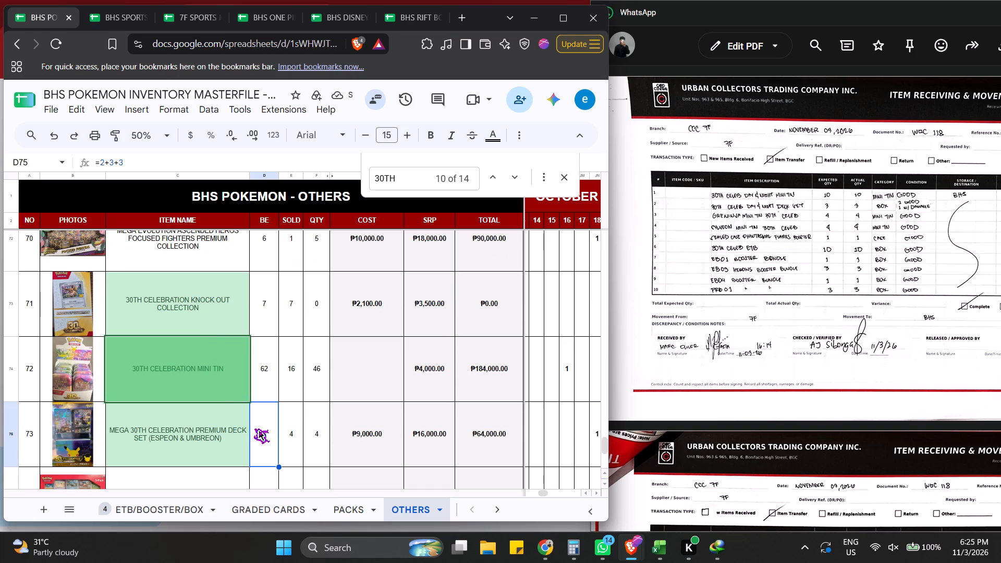
left_click(271, 439)
left_click(162, 166)
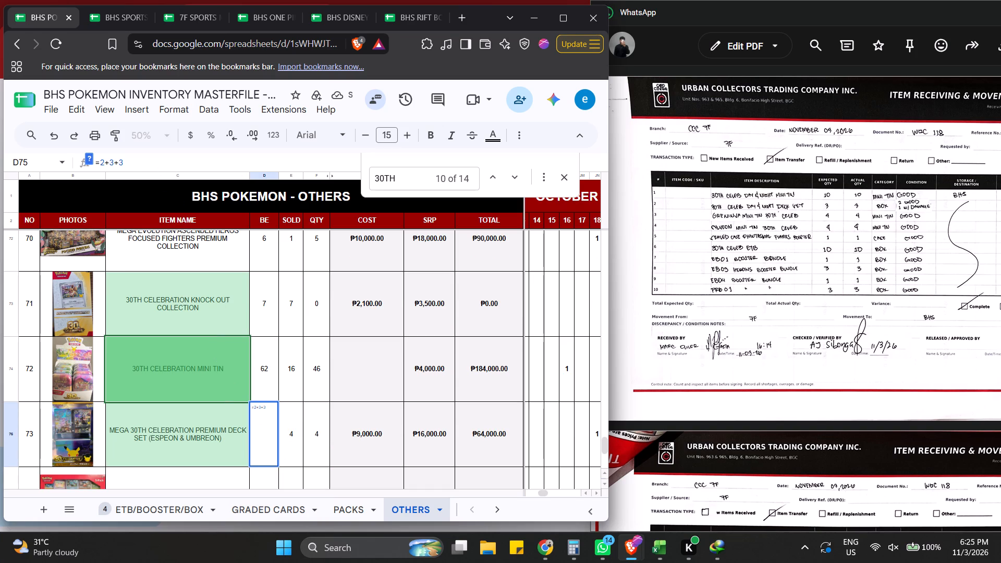
key("shift+plus")
key("3")
key("Return")
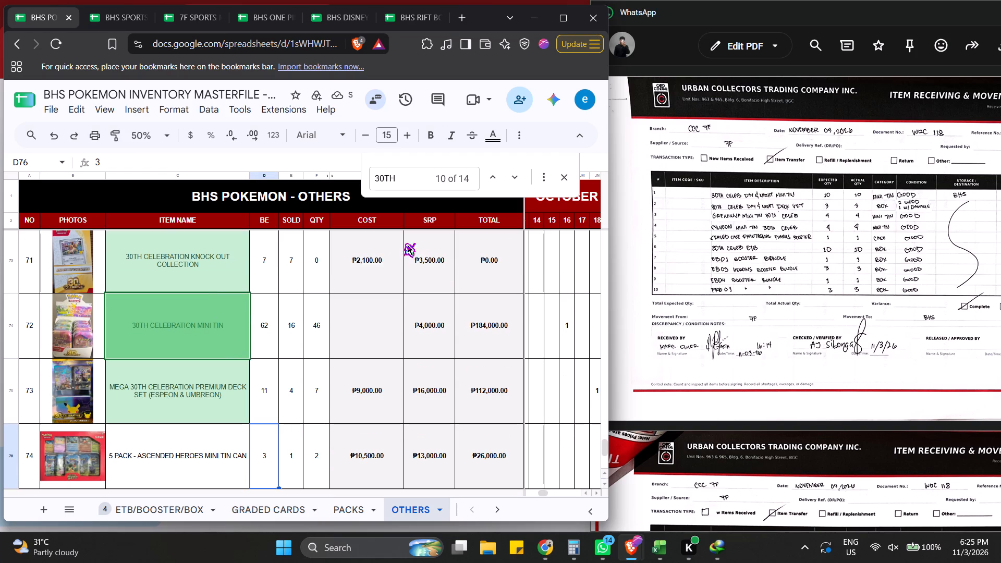
Find POKEMON 30TH ANNIVERSARY GRENINJA EX TIN (4 PACKS) and add 4 to its BE formula.
scroll(362, 372, "up", 6)
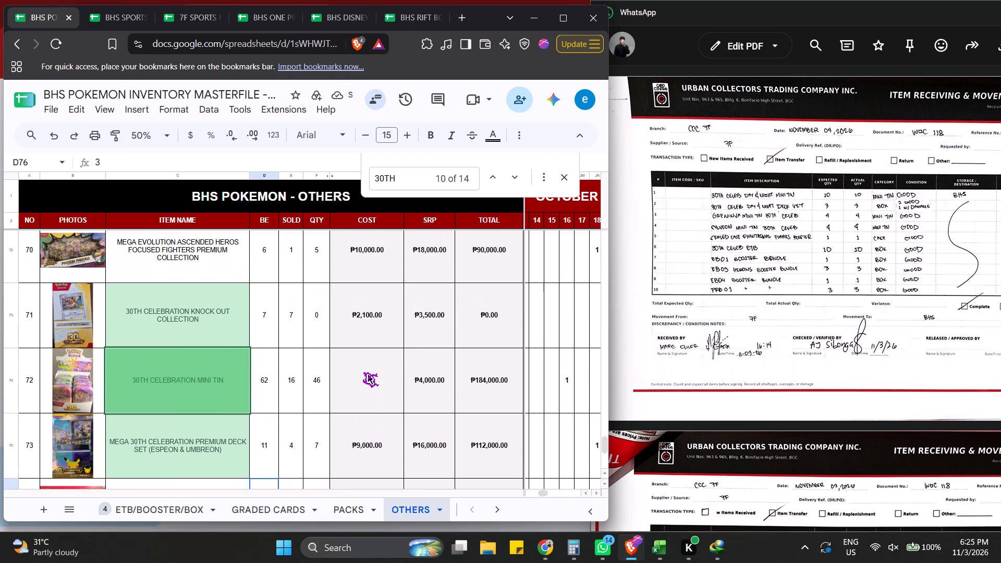
scroll(363, 372, "up", 2)
scroll(363, 370, "down", 20)
scroll(363, 370, "down", 2)
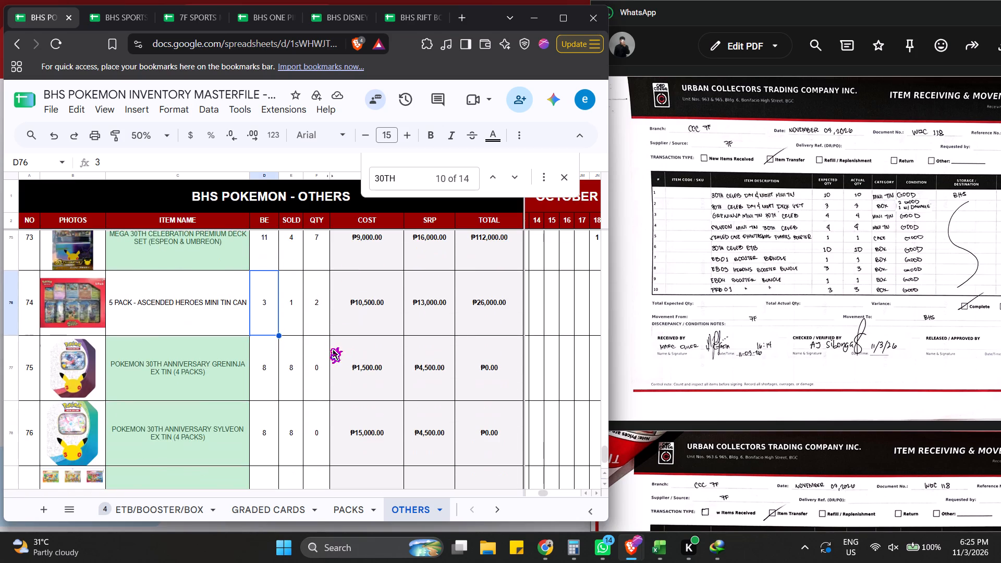
scroll(328, 347, "down", 9)
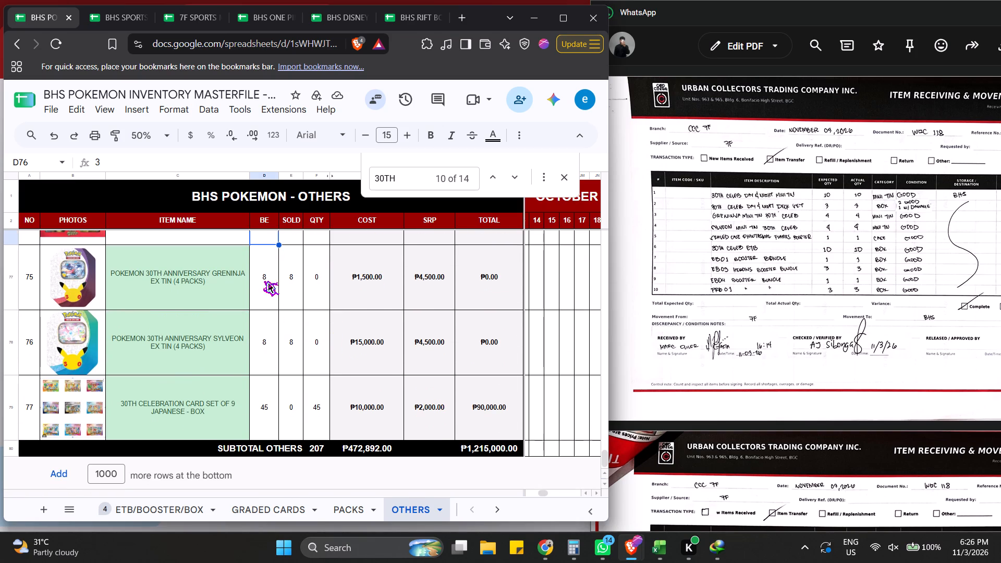
left_click(263, 280)
left_click(271, 332)
left_click(272, 282)
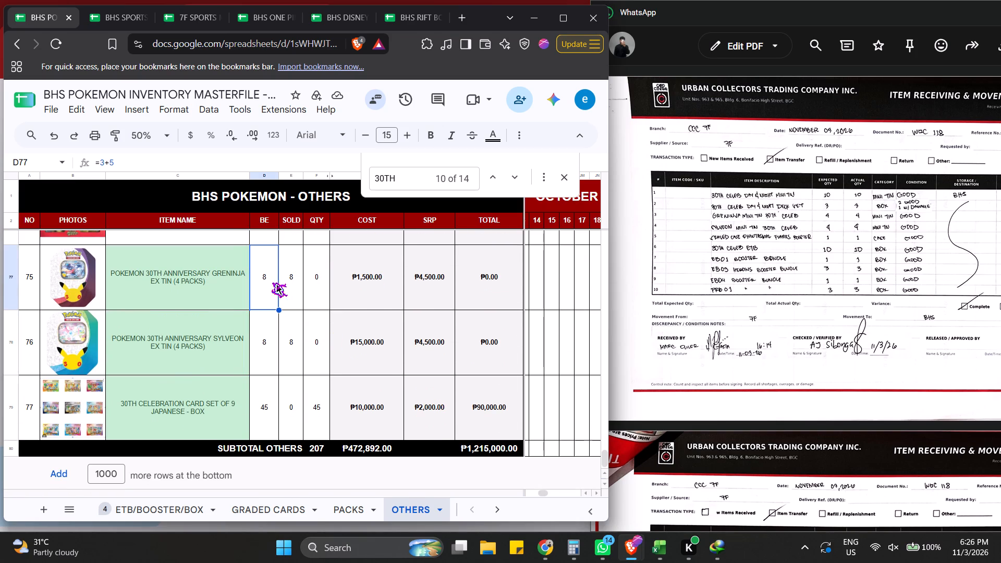
left_click(154, 161)
type("+4")
key("Return")
Add 4 to the BE formula of POKEMON 30TH ANNIVERSARY SYLVEON EX TIN (4 PACKS).
left_click(125, 155)
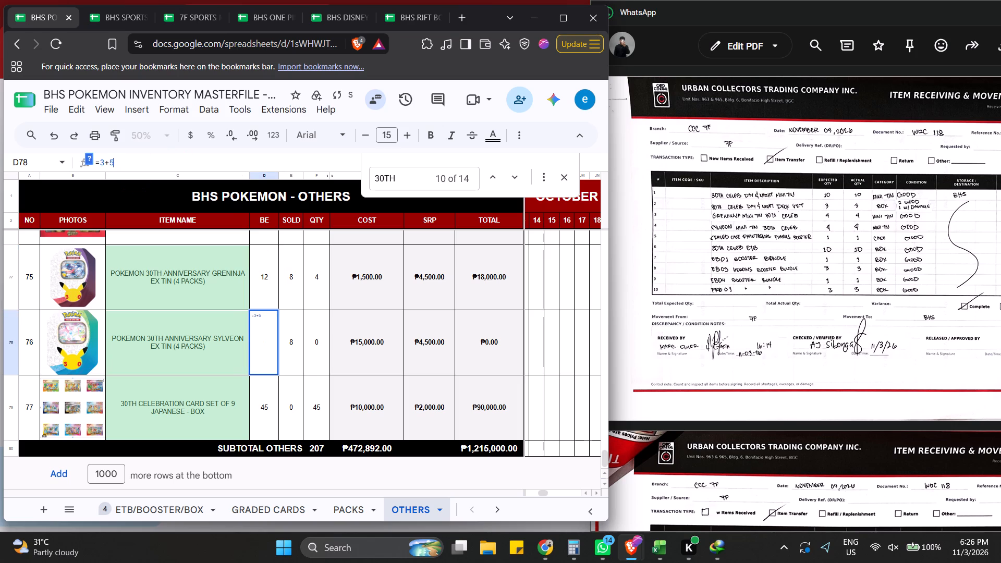
type("+4")
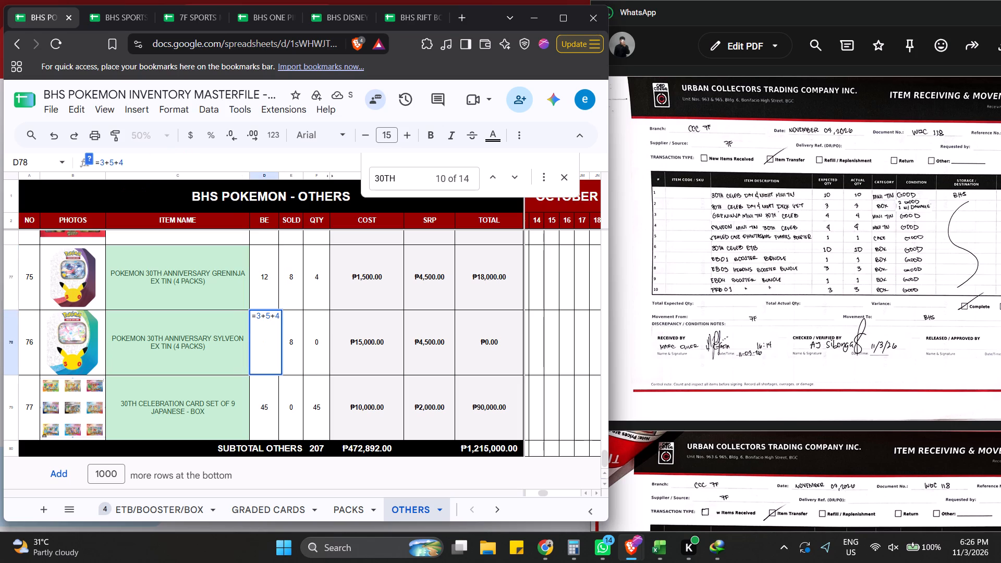
key("Return")
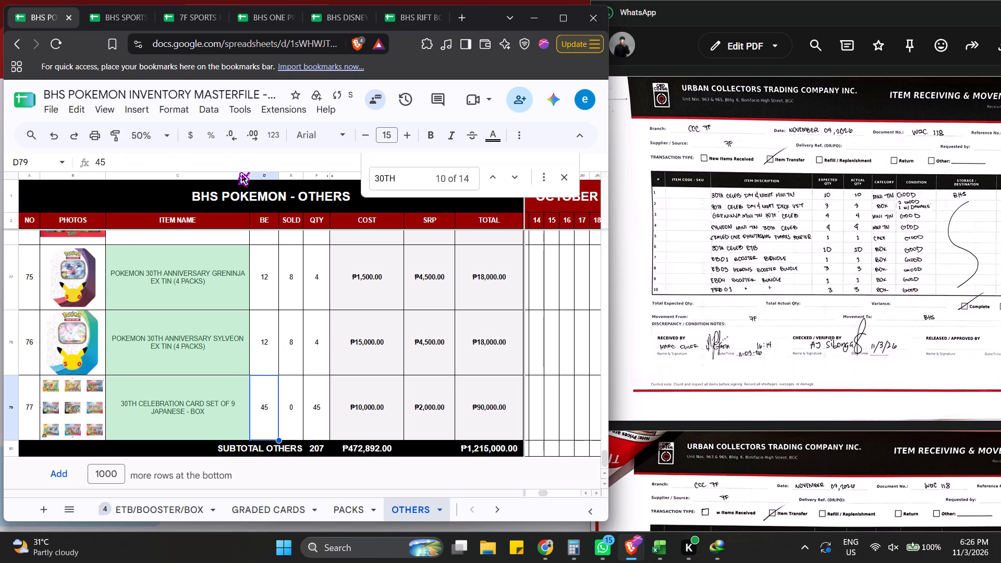
Find 30TH CELEBRATION ETB in the ETB/BOOSTER/BOX sheet and add 10 to its BE formula.
scroll(384, 312, "up", 2)
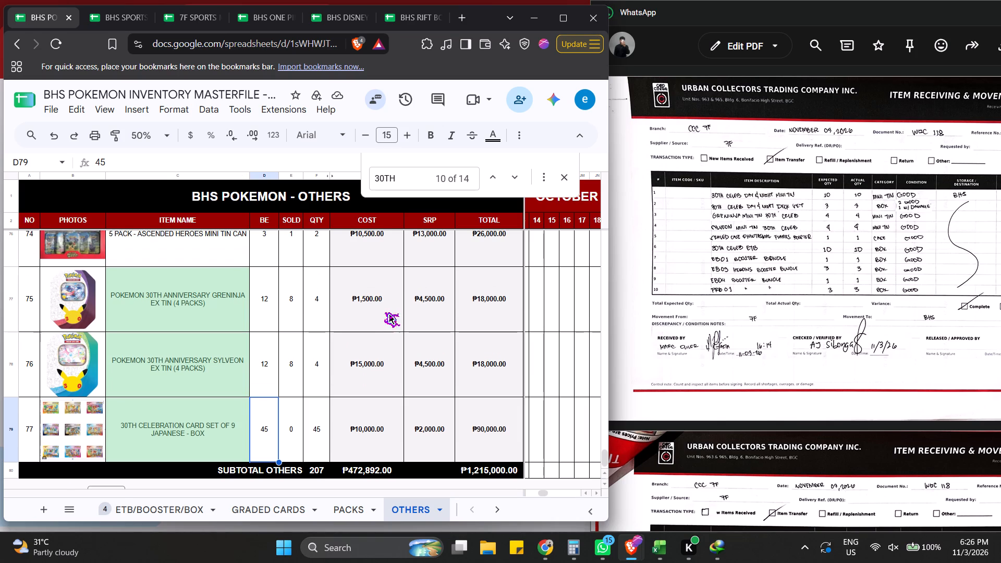
scroll(378, 308, "up", 2)
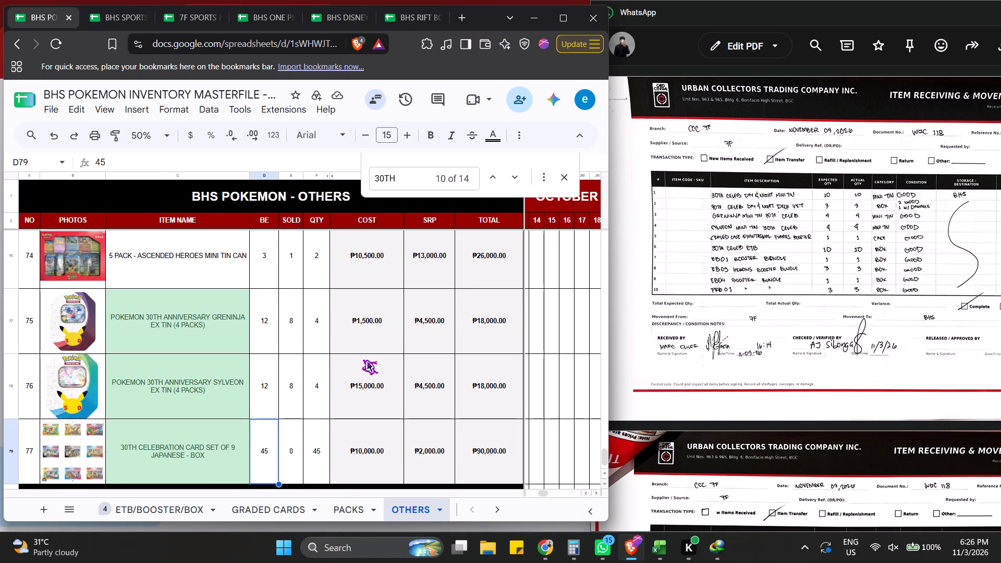
scroll(362, 357, "up", 1)
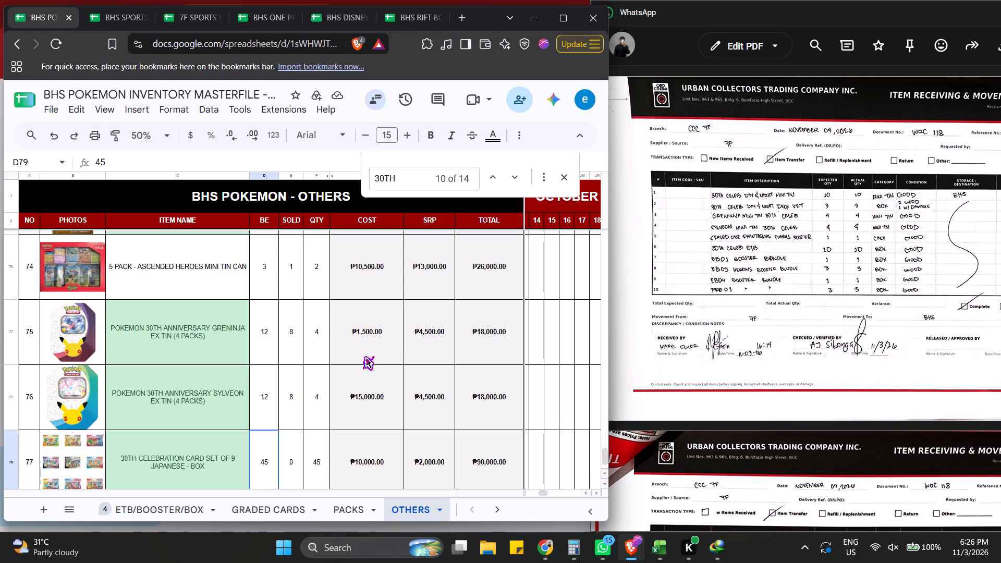
scroll(339, 364, "up", 6)
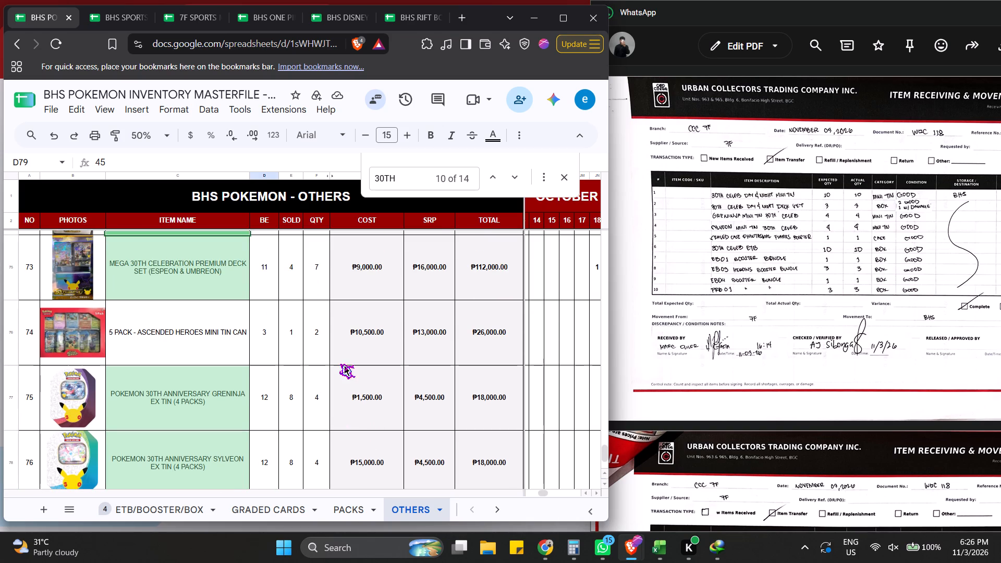
left_click(160, 515)
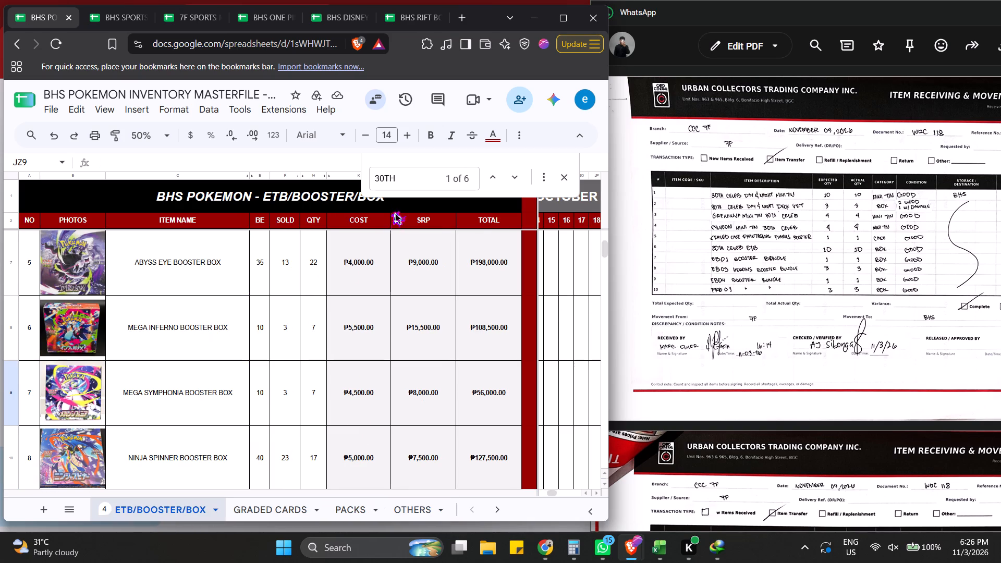
left_click(414, 179)
left_click(515, 179)
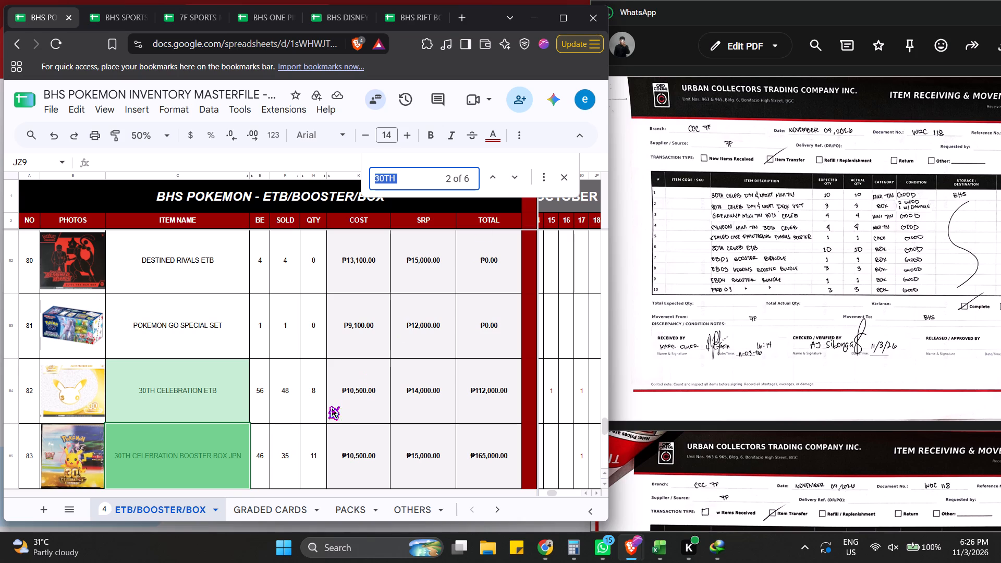
left_click(265, 391)
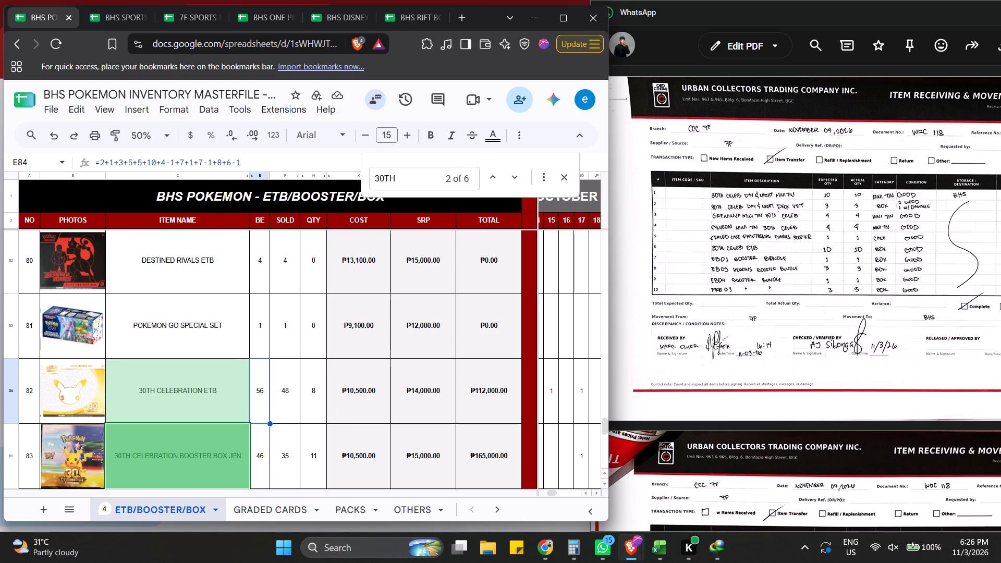
left_click(291, 162)
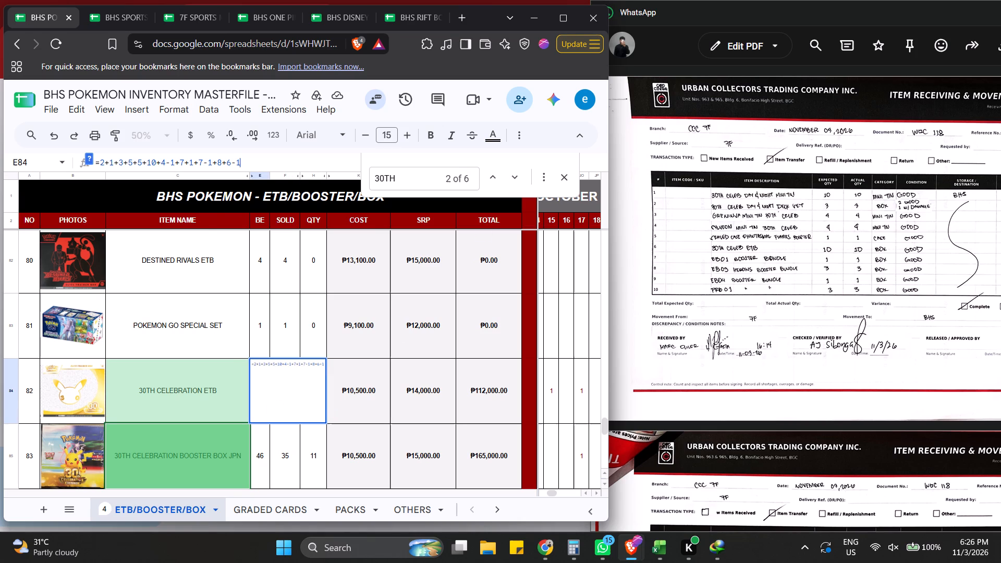
key("shift+plus")
type("10")
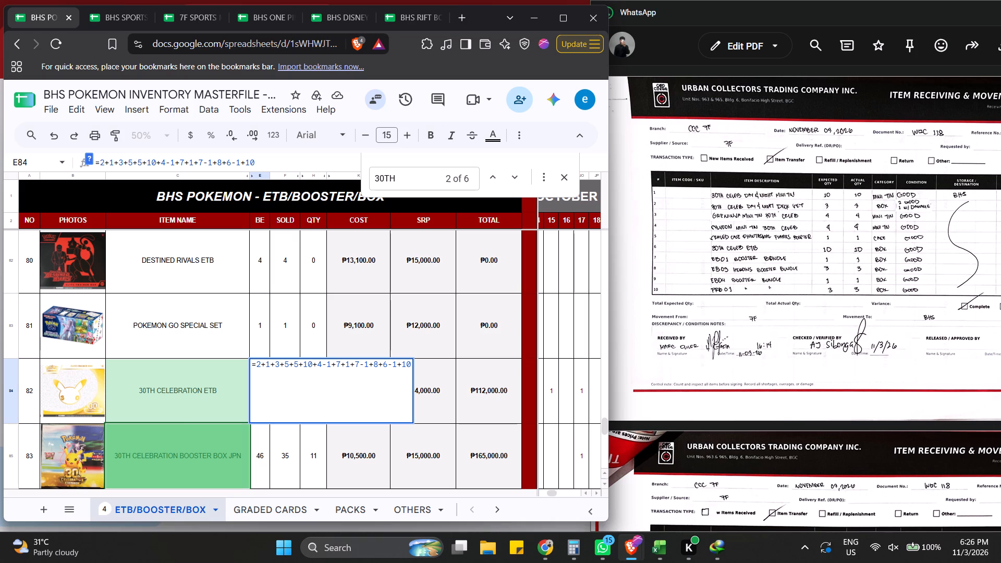
key("Return")
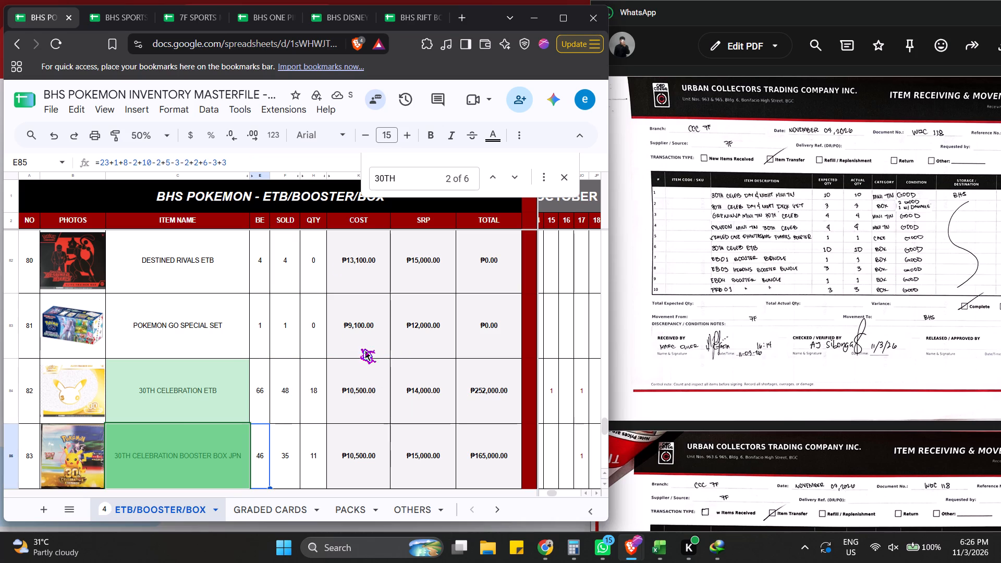
Look through the ETB/BOOSTER/BOX sheet of the BHS ONE PIECE masterfile for the EB and PRB booster items listed on form WDC 118.
left_click(262, 21)
left_click(145, 500)
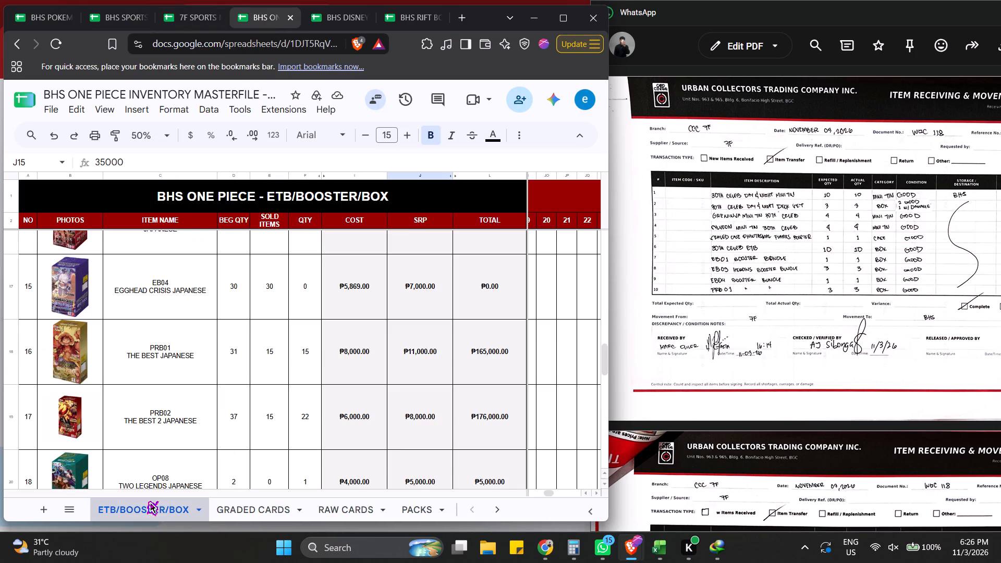
scroll(222, 390, "up", 4)
scroll(284, 358, "up", 5)
scroll(348, 419, "up", 2)
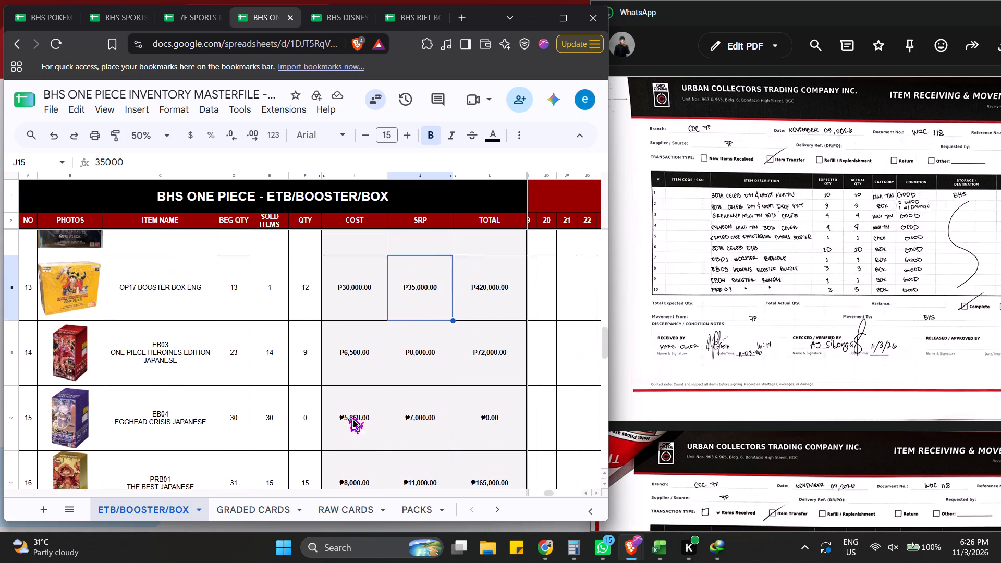
scroll(348, 418, "up", 7)
scroll(352, 380, "up", 20)
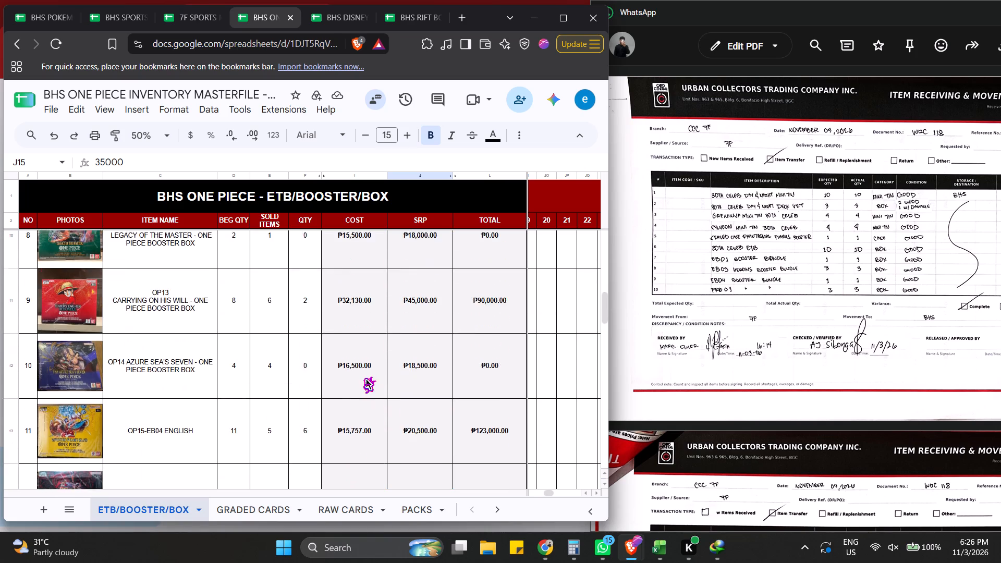
scroll(361, 377, "up", 20)
scroll(361, 377, "up", 17)
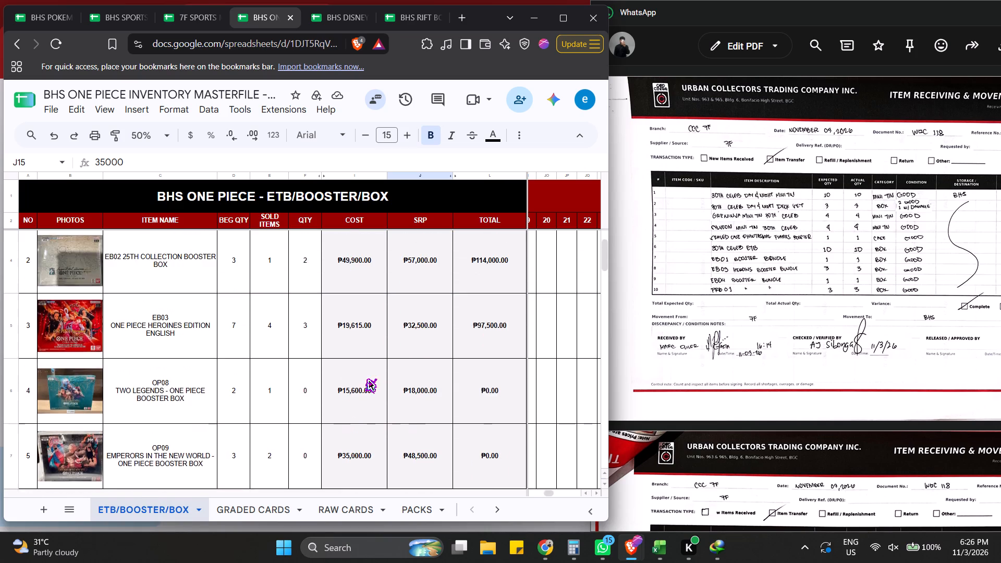
scroll(364, 378, "up", 13)
scroll(346, 352, "down", 20)
scroll(346, 352, "down", 3)
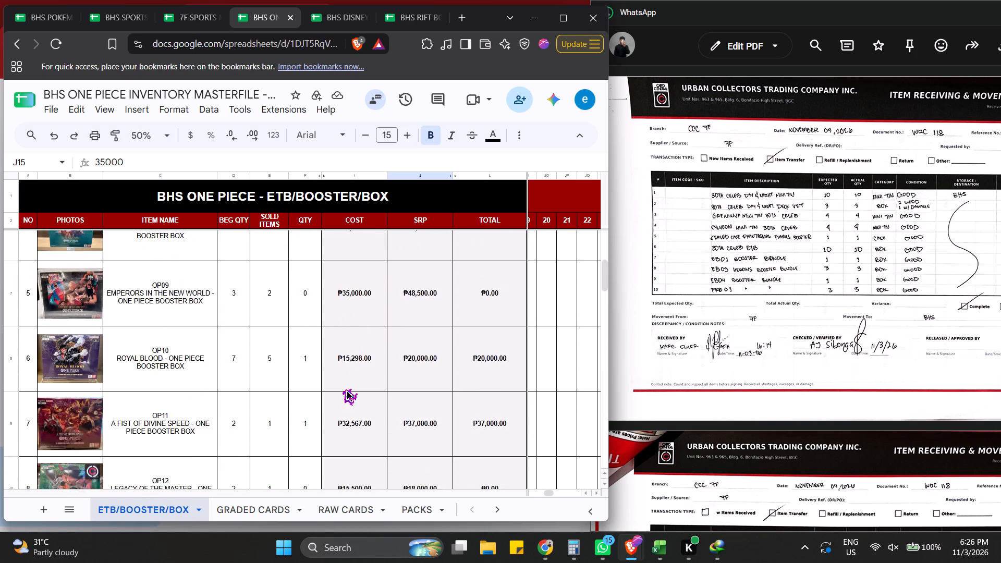
scroll(342, 389, "down", 20)
scroll(342, 389, "down", 20)
scroll(342, 389, "down", 2)
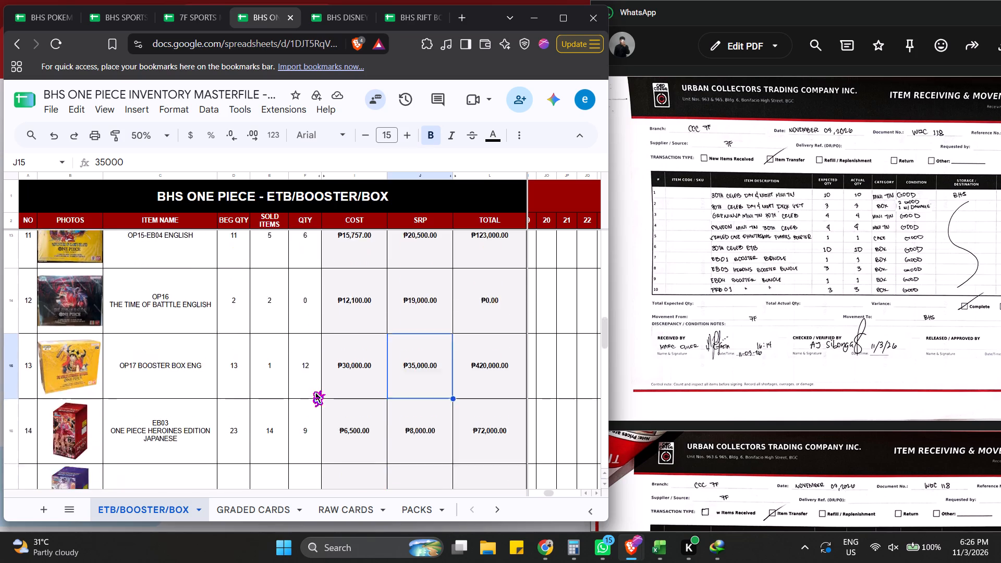
scroll(311, 390, "down", 15)
scroll(308, 380, "down", 20)
scroll(308, 380, "down", 1)
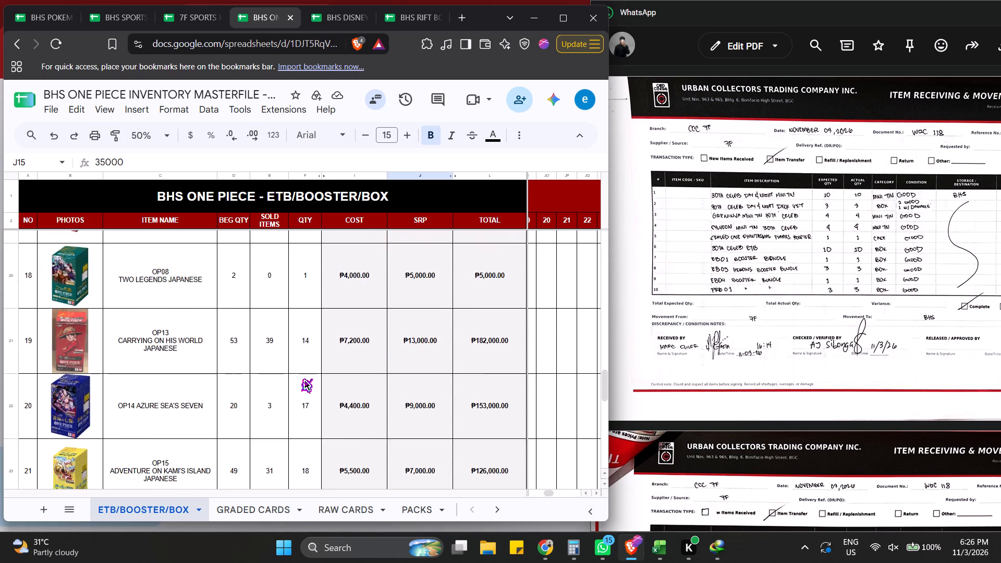
scroll(300, 378, "down", 20)
scroll(300, 378, "down", 15)
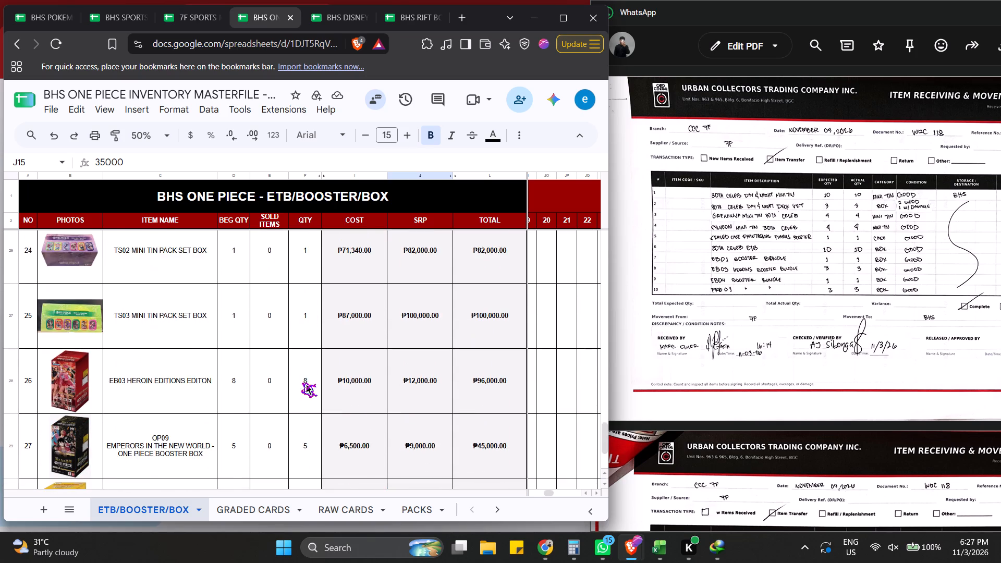
scroll(301, 382, "down", 14)
scroll(297, 374, "up", 8)
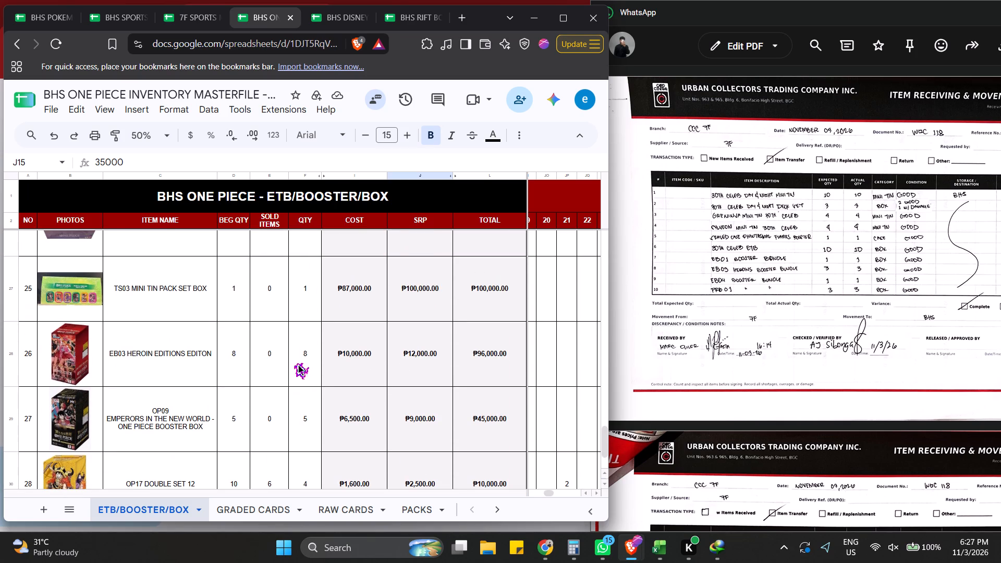
scroll(251, 324, "down", 4)
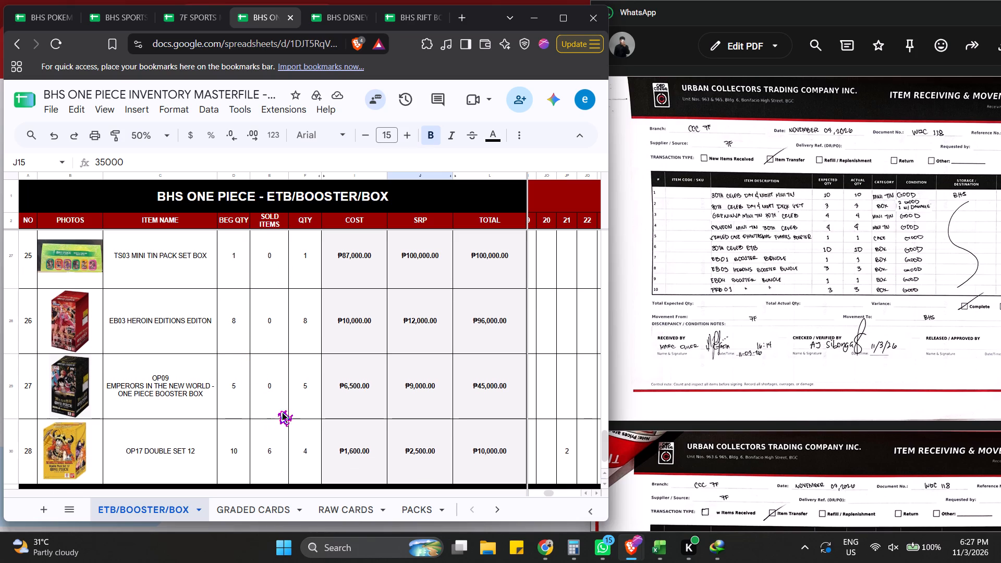
scroll(280, 402, "up", 1)
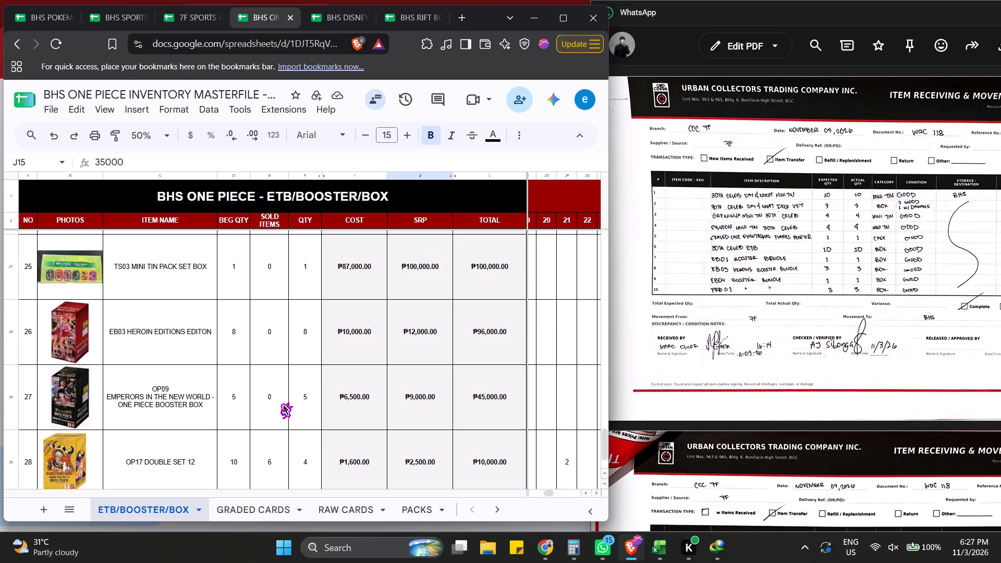
scroll(278, 402, "up", 12)
scroll(276, 387, "up", 9)
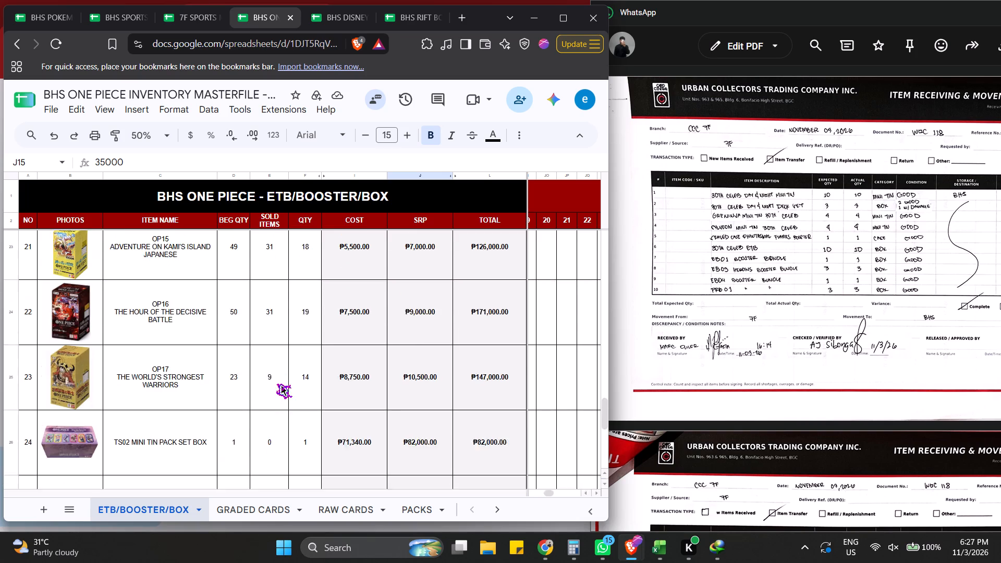
scroll(276, 383, "up", 19)
scroll(277, 359, "up", 4)
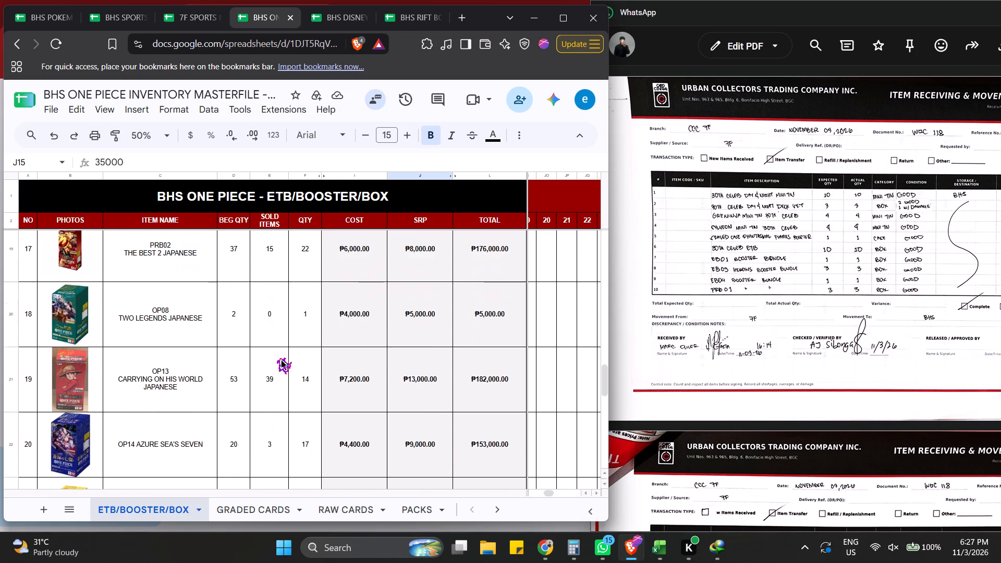
scroll(276, 358, "up", 17)
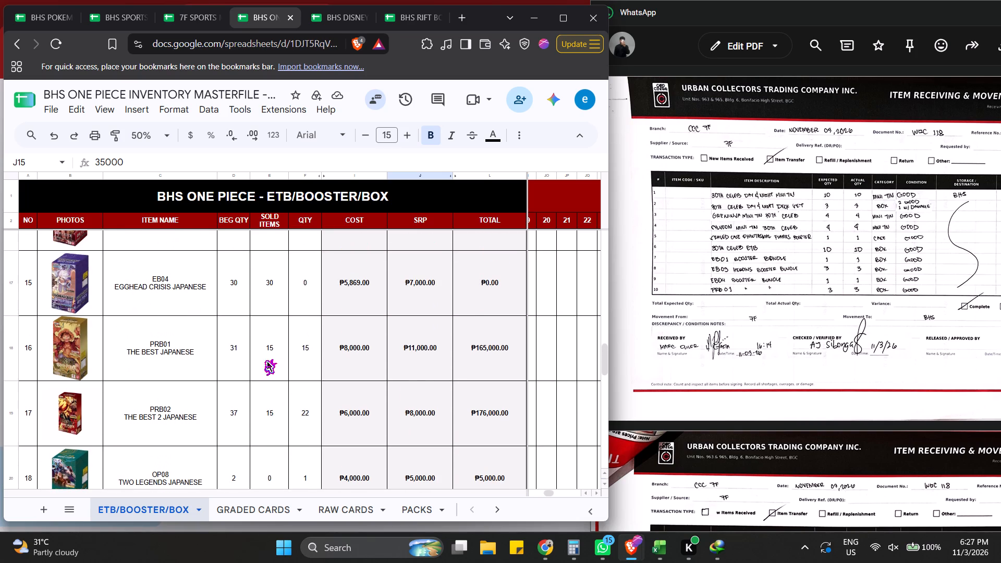
scroll(262, 359, "up", 3)
scroll(262, 359, "up", 20)
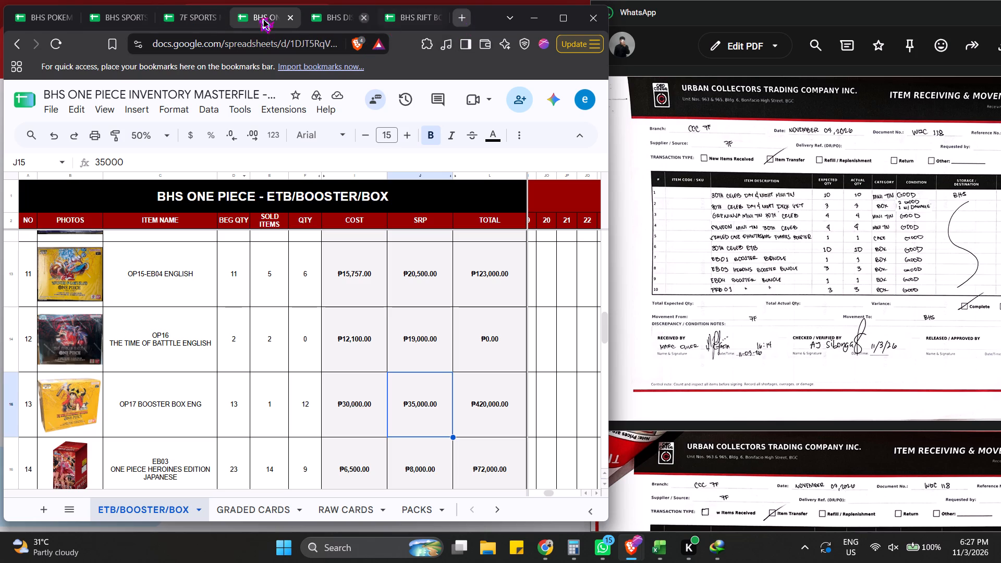
Open the 7F ONE PIECE MASTERLIST - OCTOBER spreadsheet in place of the 7F SPORTS masterlist.
left_click(181, 13)
left_click_drag(252, 41, 253, 34)
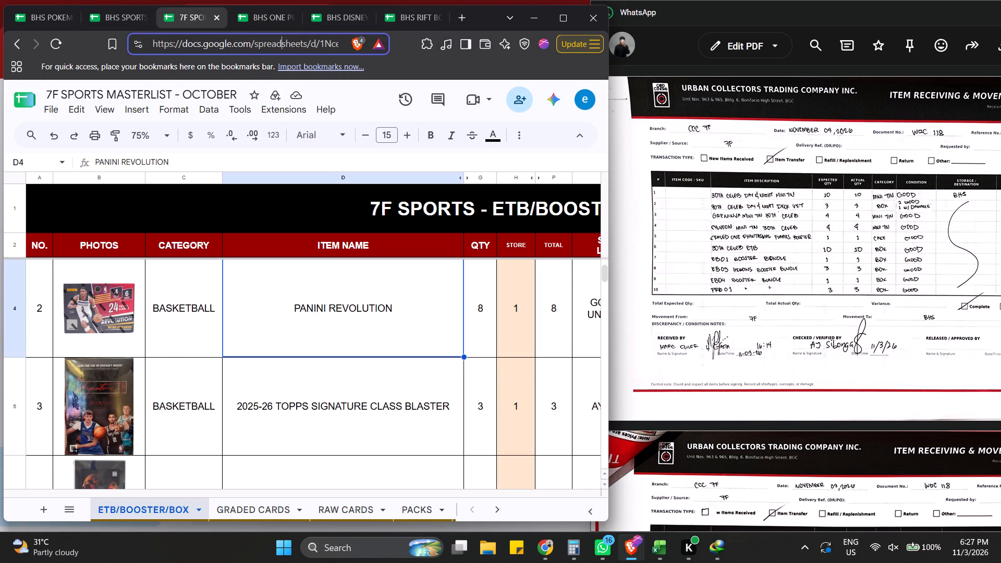
key("7")
type("F")
key("space")
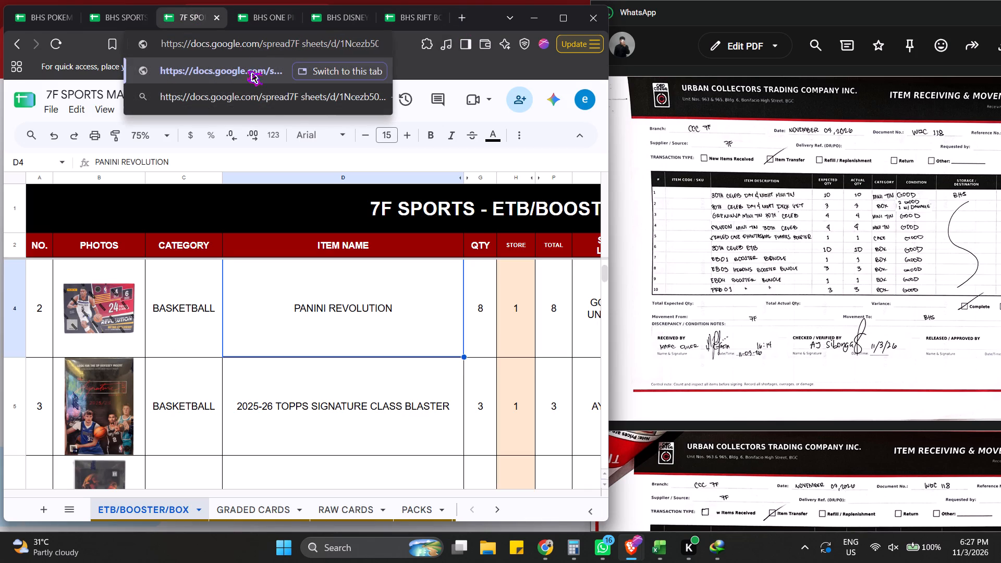
key("ctrl+a")
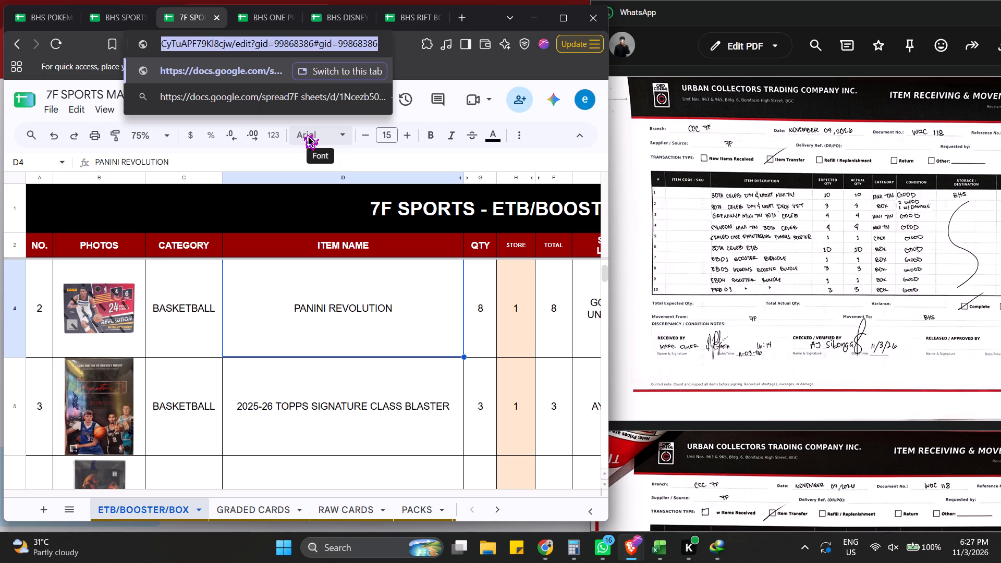
key("7")
type("F O")
left_click(219, 104)
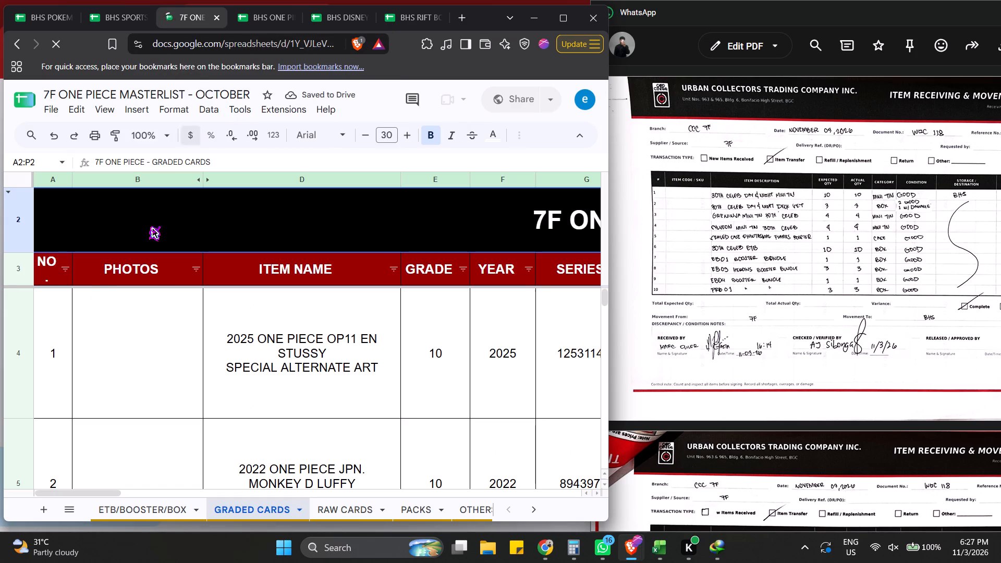
Look through the ETB/BOOSTER/BOX sheet of the 7F ONE PIECE MASTERLIST for the EB and PRB booster items listed on form WDC 118.
left_click(137, 501)
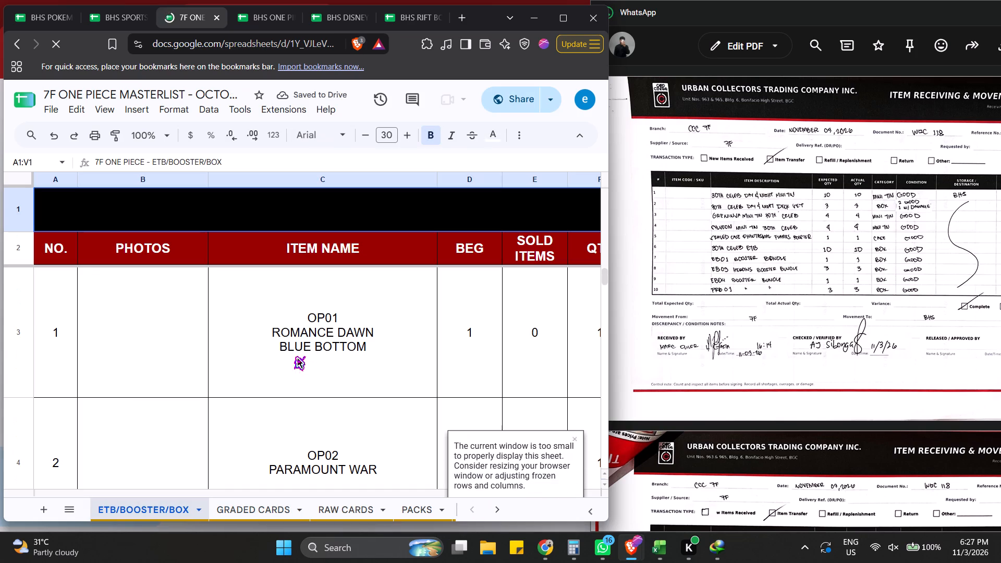
scroll(278, 376, "down", 11)
scroll(279, 324, "down", 7)
scroll(227, 389, "down", 2)
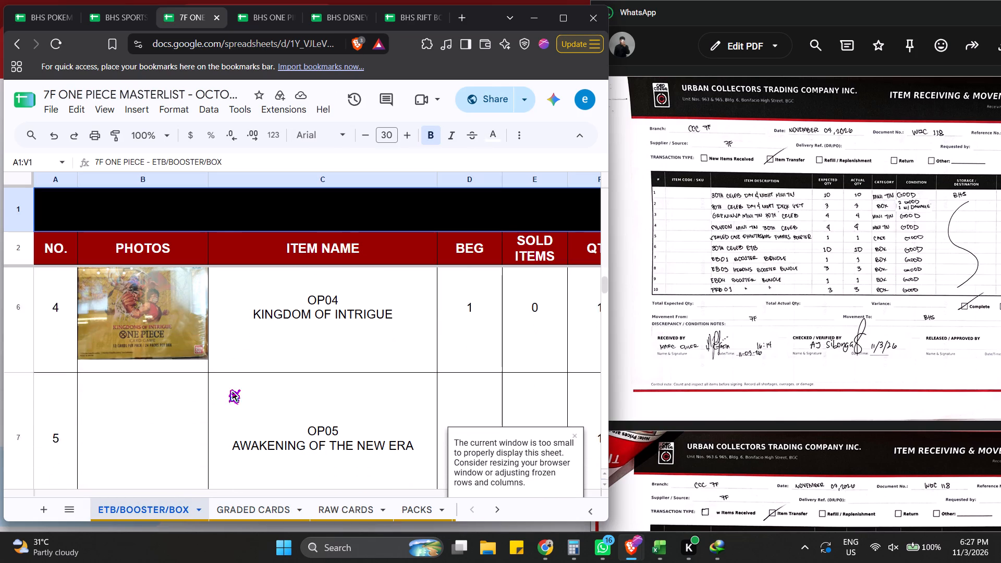
scroll(227, 389, "down", 3)
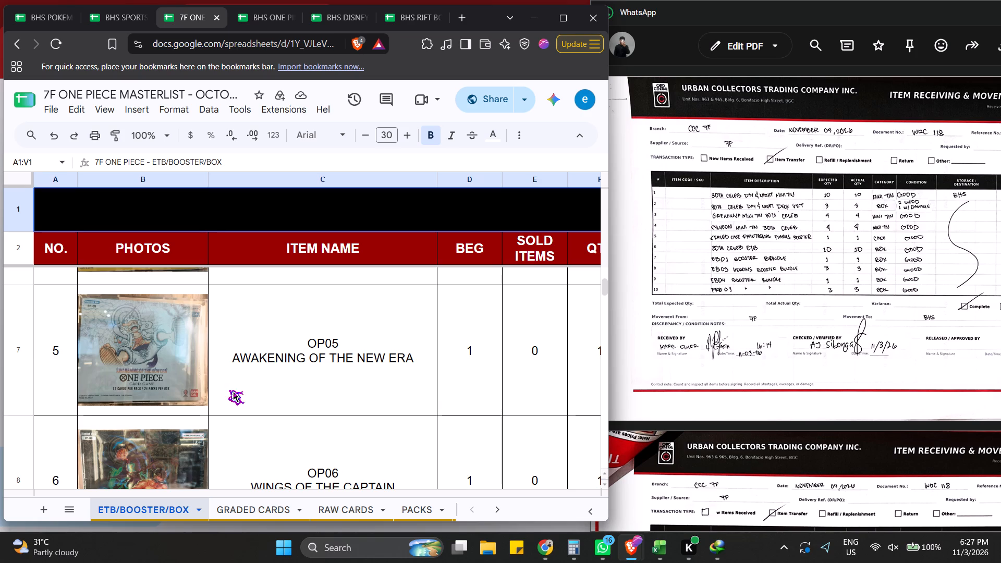
scroll(260, 390, "down", 6)
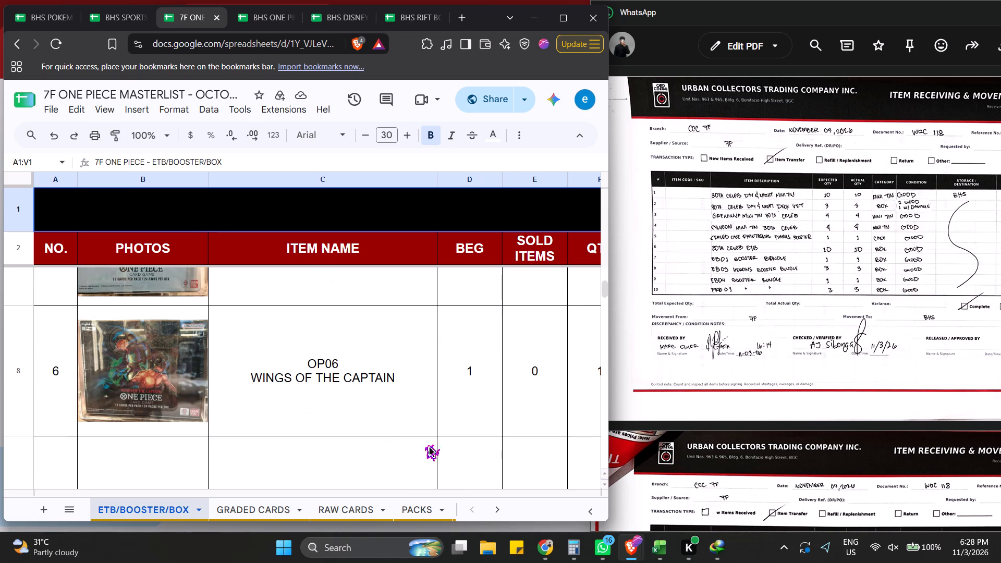
scroll(437, 429, "up", 20)
scroll(437, 429, "up", 20)
scroll(405, 402, "down", 2)
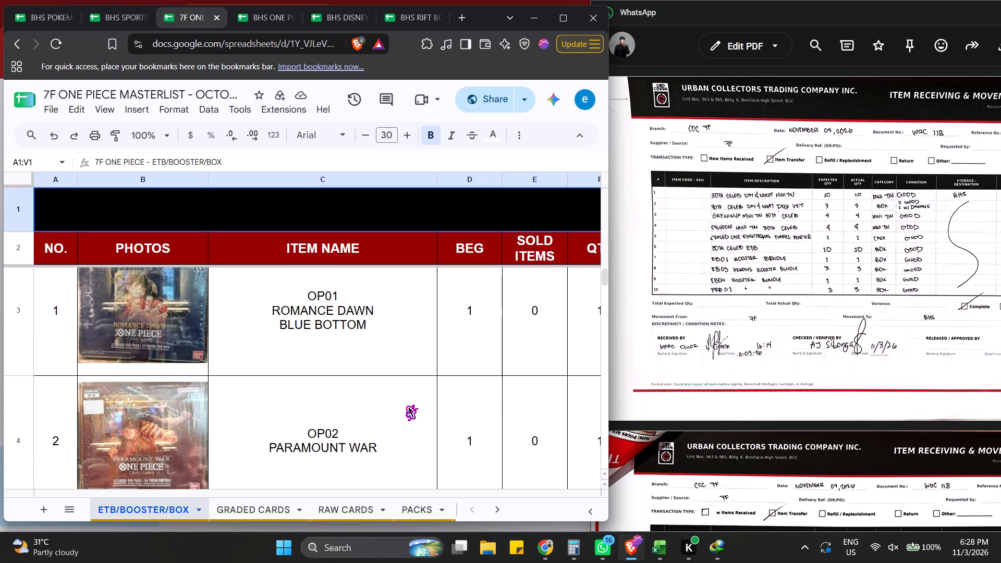
scroll(404, 405, "down", 20)
scroll(404, 405, "down", 20)
scroll(404, 405, "down", 6)
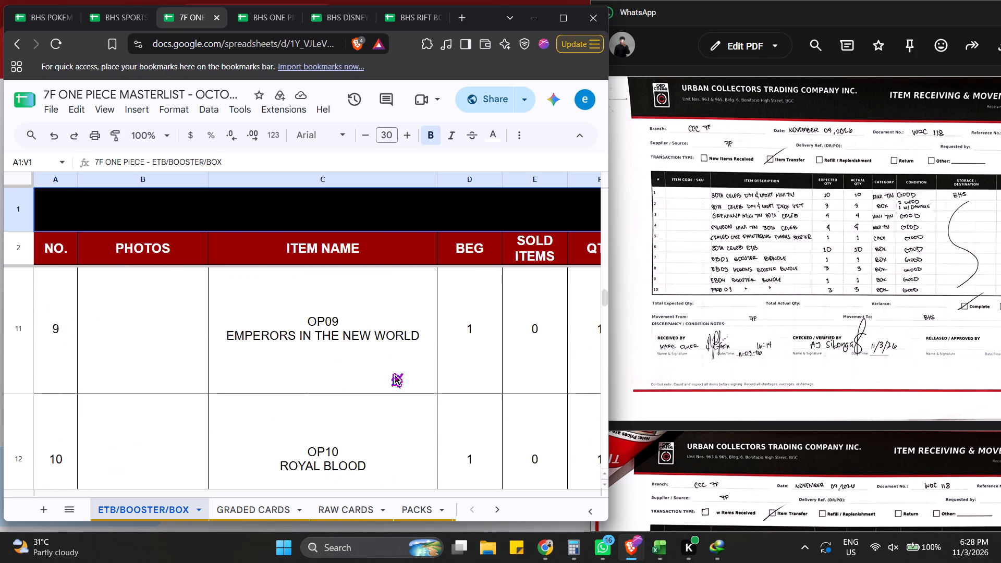
scroll(389, 376, "down", 15)
scroll(391, 375, "down", 14)
scroll(396, 384, "down", 7)
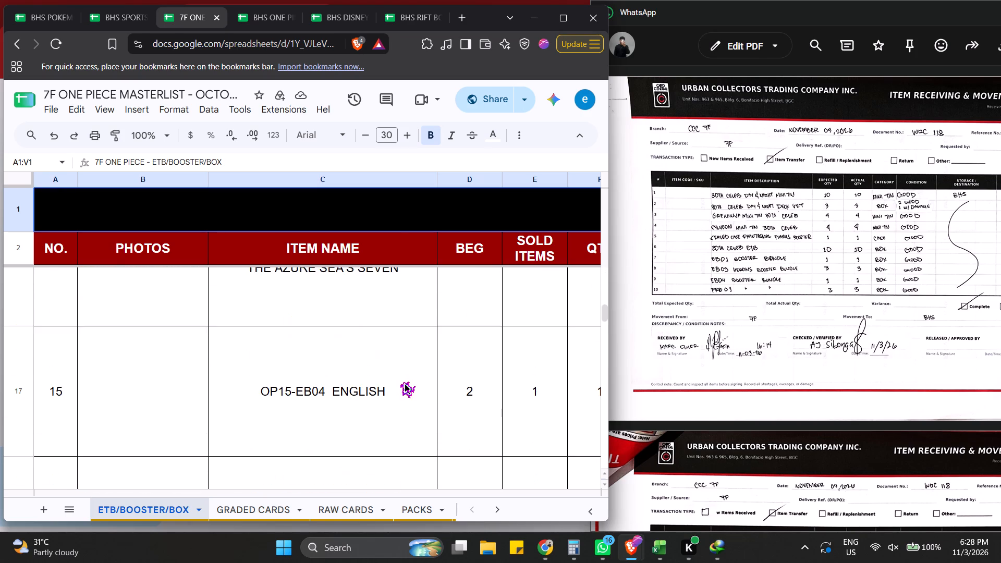
scroll(400, 383, "down", 17)
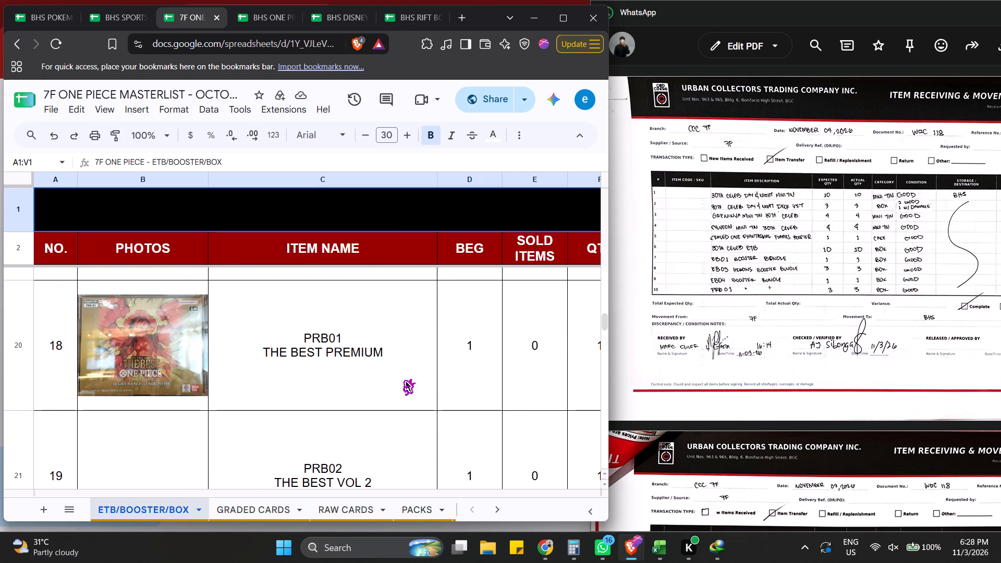
scroll(401, 381, "down", 20)
scroll(408, 380, "down", 7)
scroll(412, 375, "up", 4)
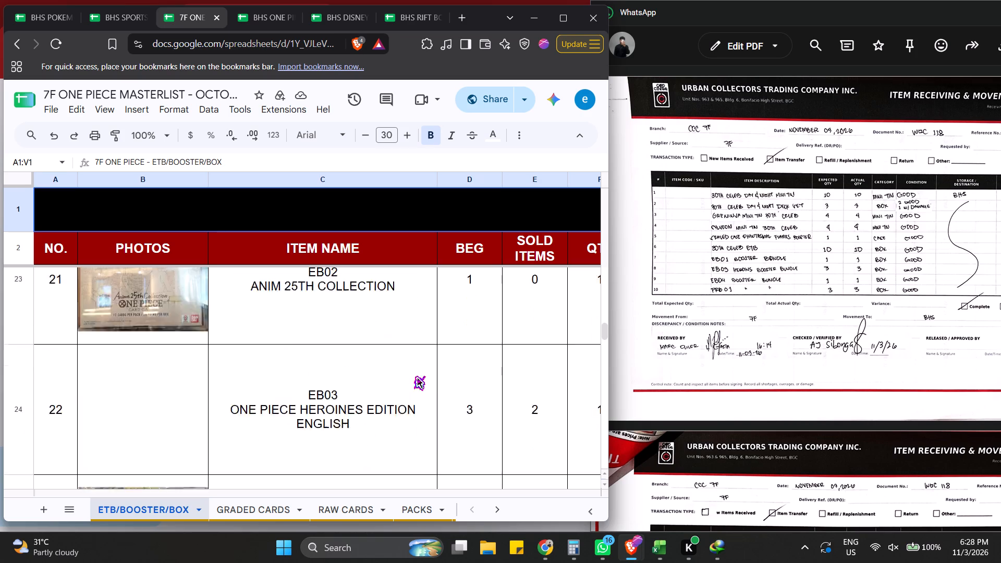
scroll(412, 375, "up", 15)
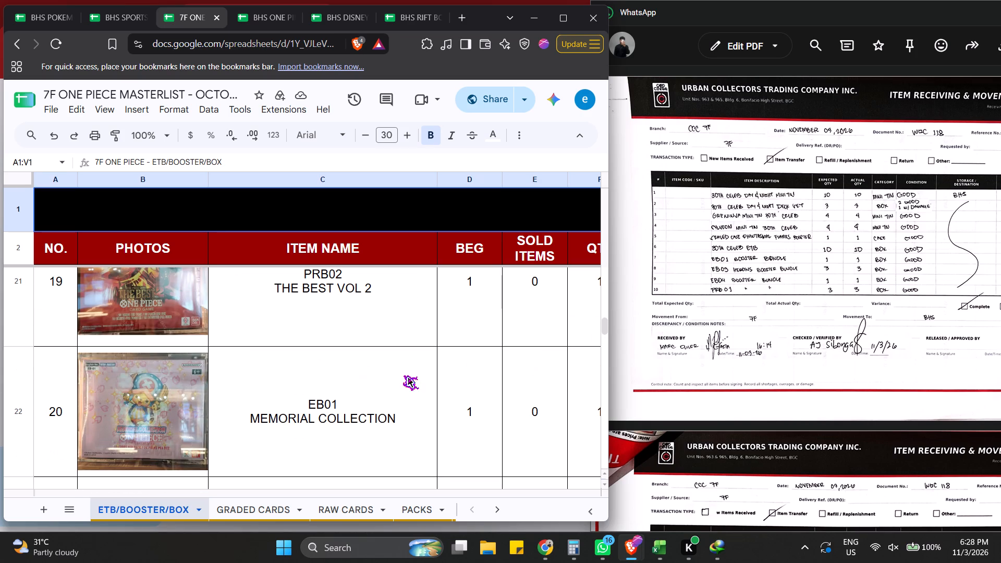
scroll(403, 375, "down", 15)
scroll(407, 383, "down", 14)
scroll(408, 382, "down", 7)
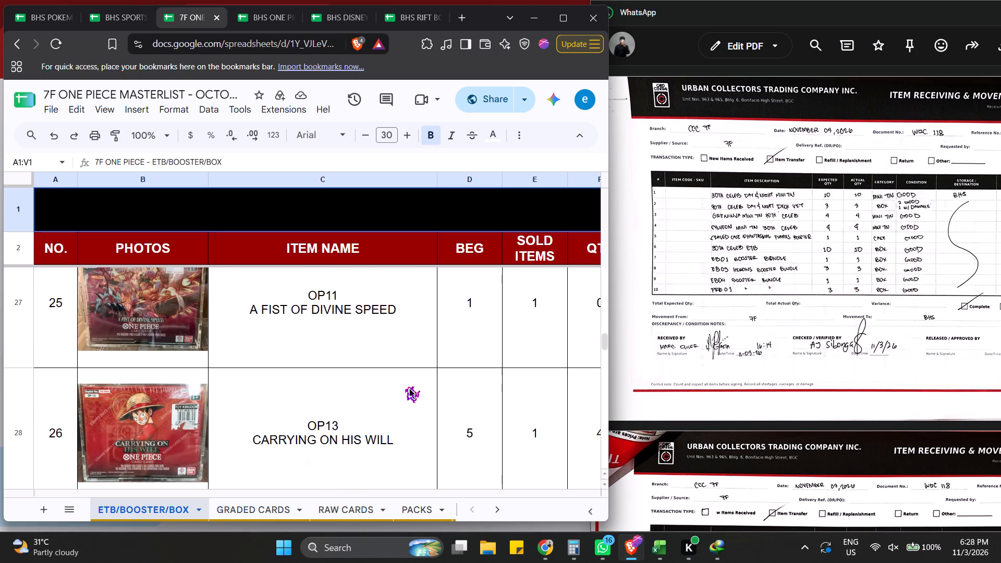
scroll(403, 384, "down", 14)
scroll(396, 388, "down", 7)
scroll(403, 385, "up", 6)
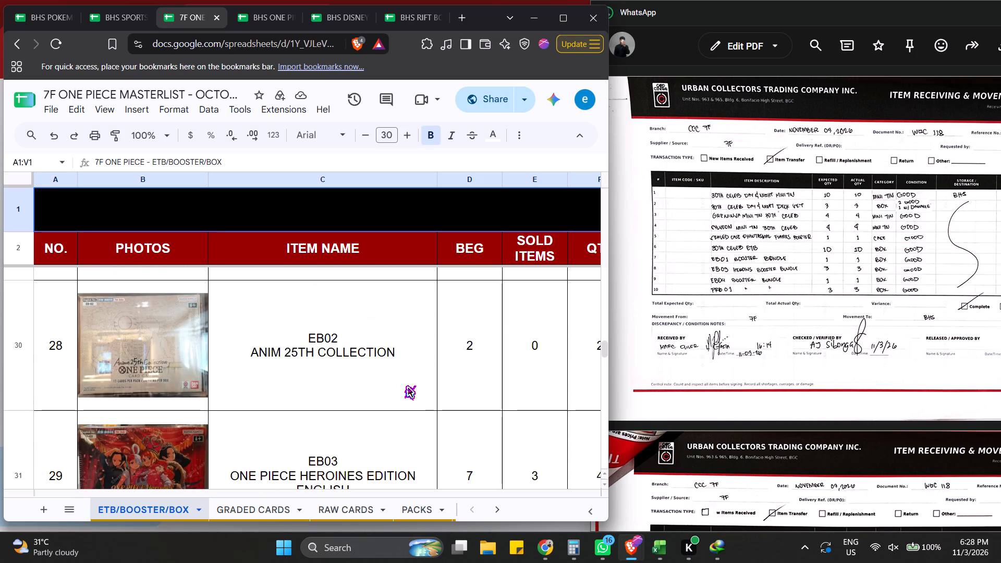
scroll(403, 385, "down", 14)
scroll(403, 381, "down", 14)
scroll(400, 381, "down", 7)
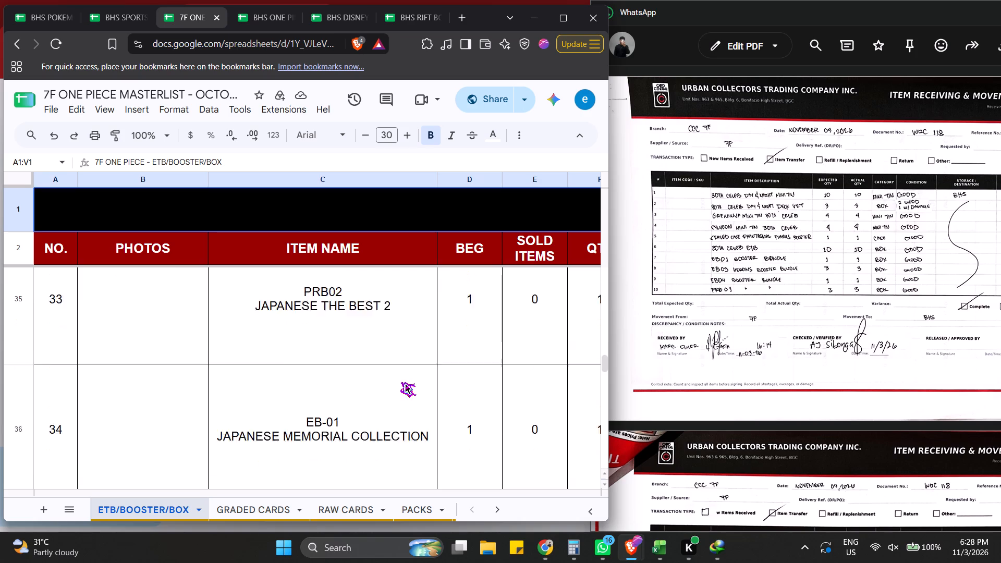
scroll(399, 381, "down", 6)
scroll(399, 376, "up", 6)
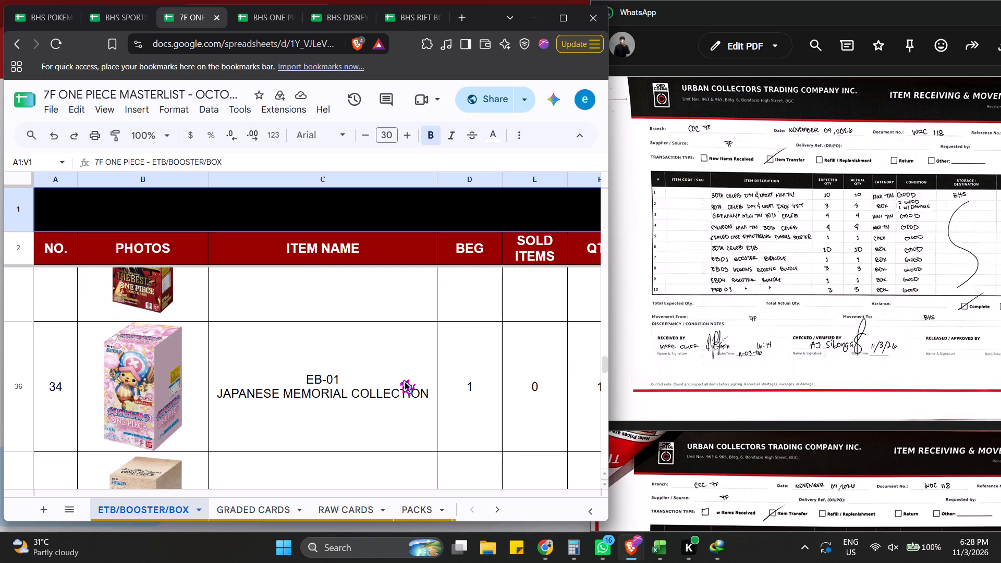
Copy the item name EB-01 JAPANESE MEMORIAL COLLECTION from the 7F masterlist into a new row below OP17 DOUBLE SET 12 in the BHS ONE PIECE masterfile.
left_click(390, 388)
key("ctrl+c")
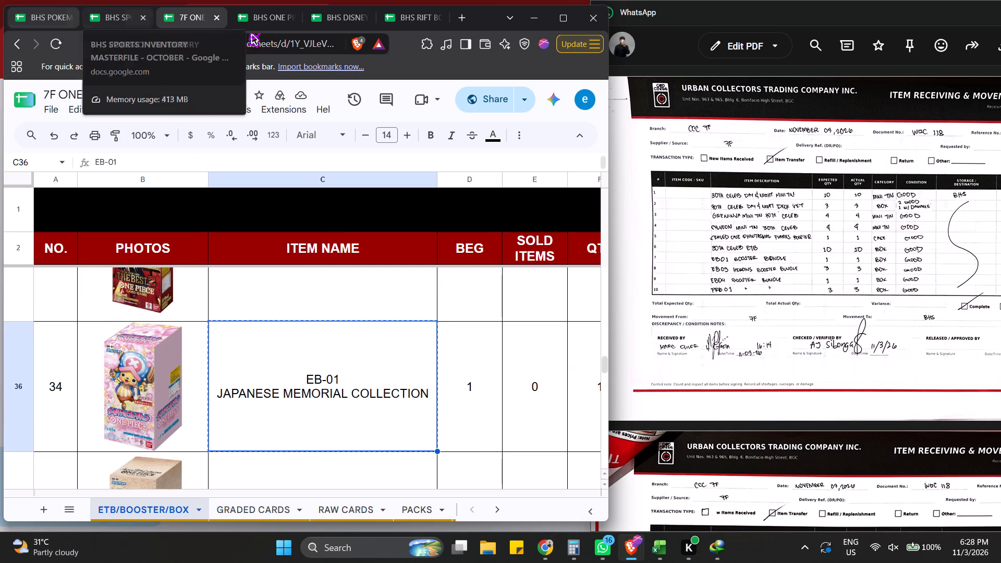
left_click(266, 23)
scroll(283, 209, "down", 6)
scroll(297, 390, "up", 1)
scroll(297, 380, "down", 16)
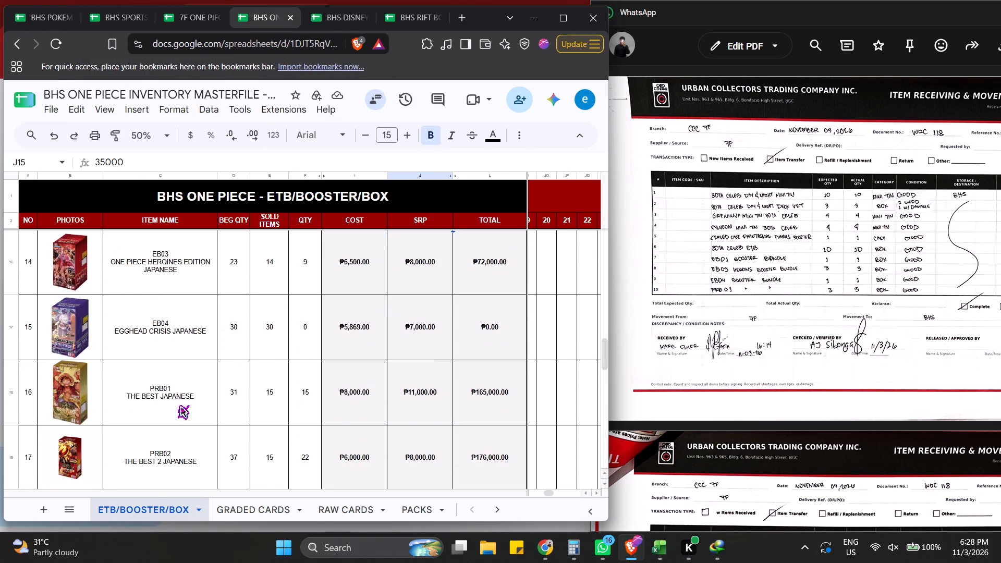
scroll(176, 405, "down", 20)
scroll(176, 405, "down", 20)
scroll(176, 405, "down", 8)
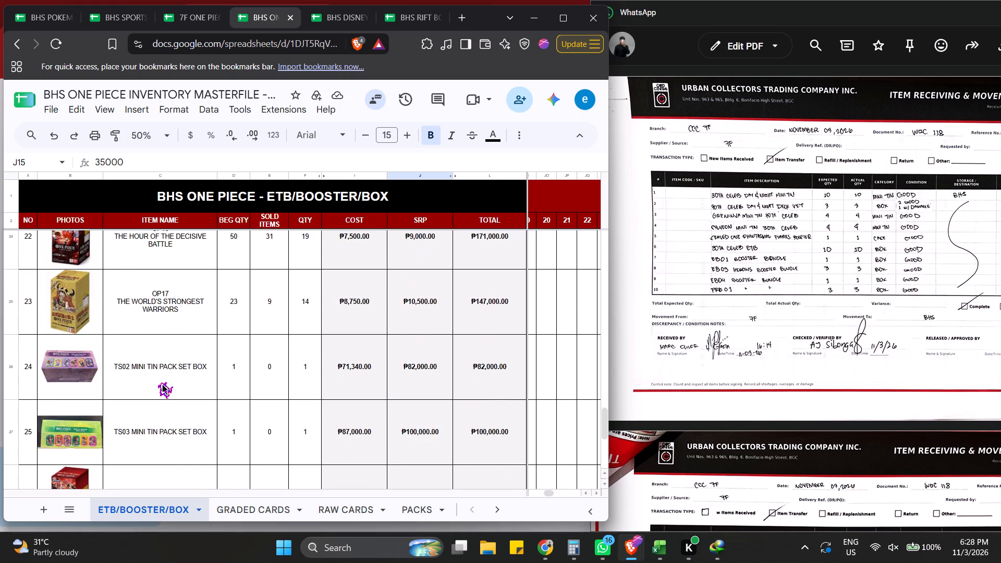
scroll(157, 382, "down", 20)
scroll(157, 382, "down", 10)
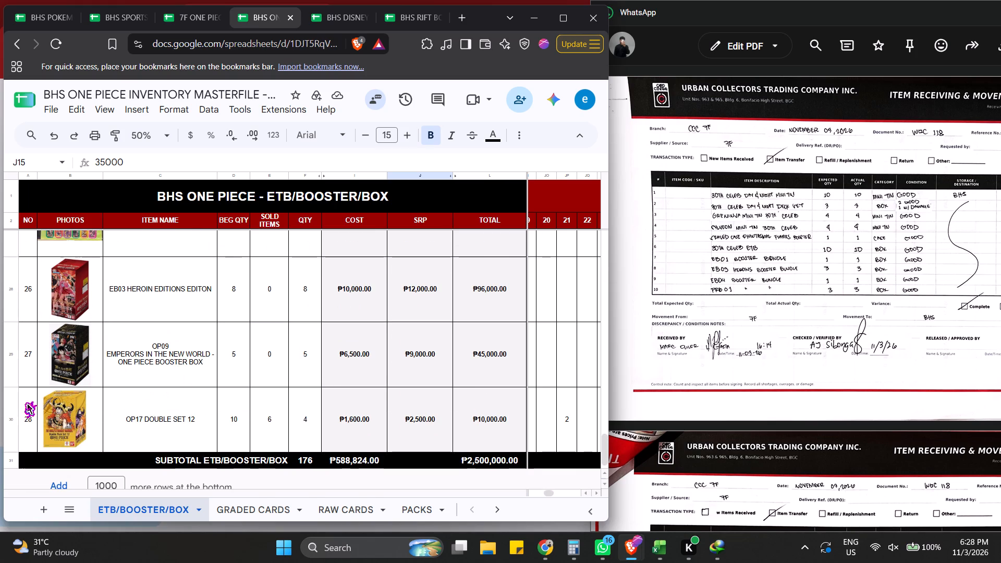
left_click(9, 402)
right_click(8, 402)
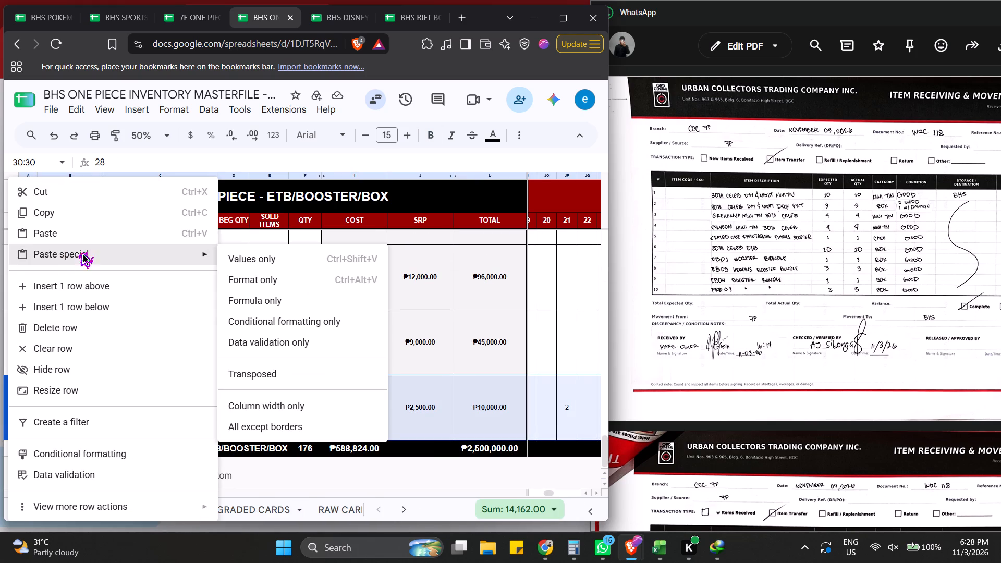
left_click(86, 307)
left_click(252, 446)
left_click(160, 460)
key("ctrl+v")
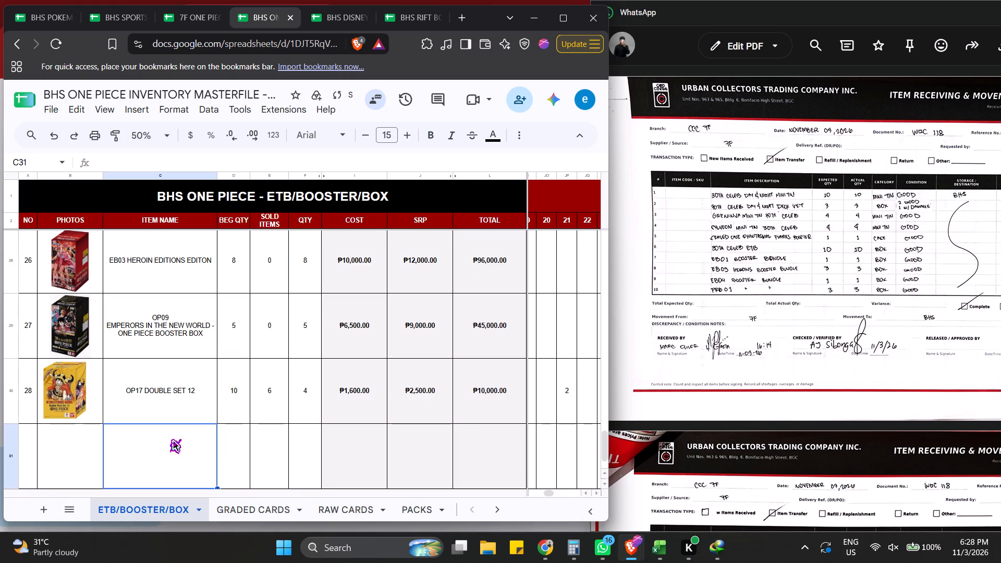
Capture the EB-01 JAPANESE MEMORIAL COLLECTION photo from the 7F masterlist and place it inside the PHOTOS cell of the new BHS row.
left_click(73, 438)
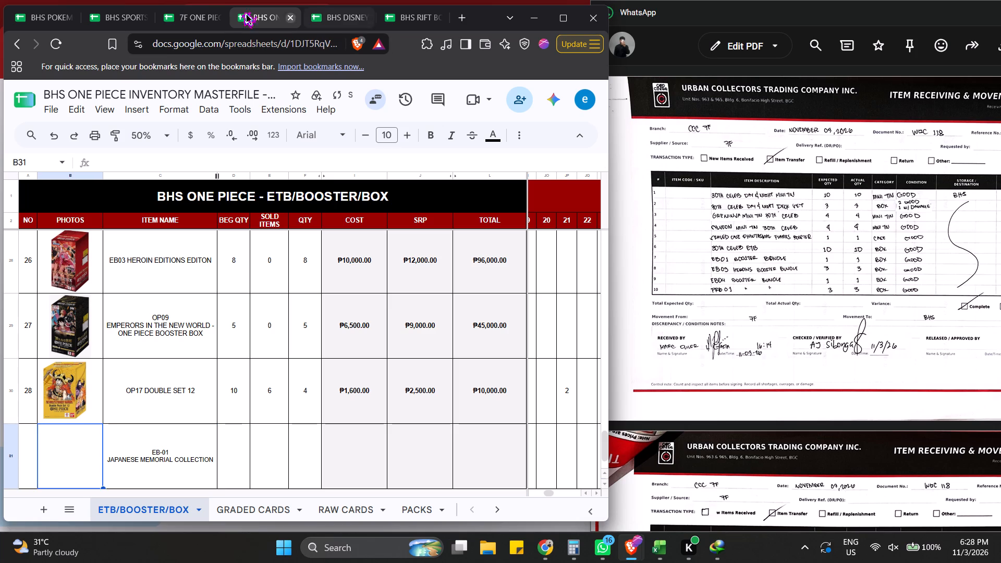
left_click(196, 11)
left_click(172, 388)
left_click(273, 403)
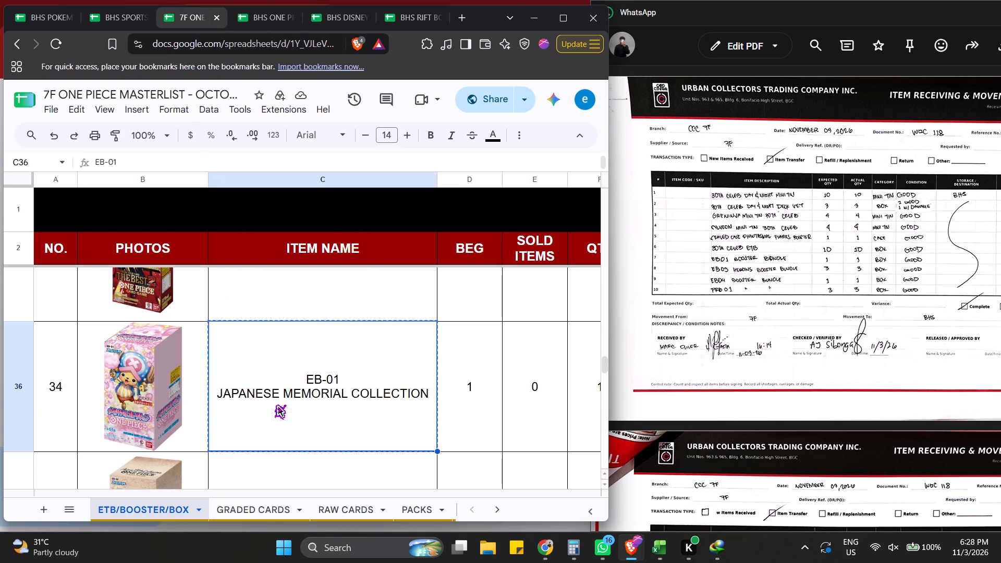
key("shift+super+s")
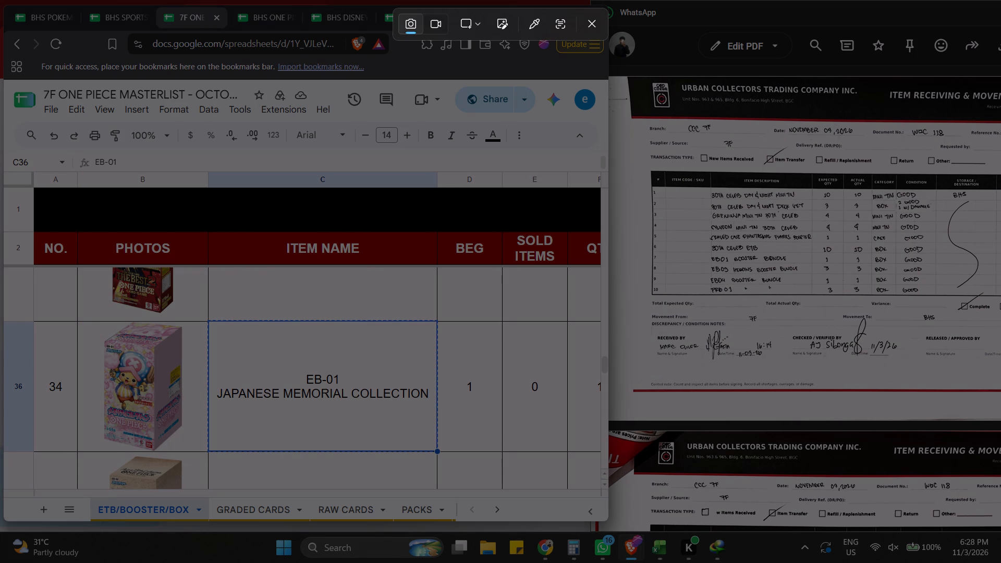
left_click_drag(79, 323, 206, 449)
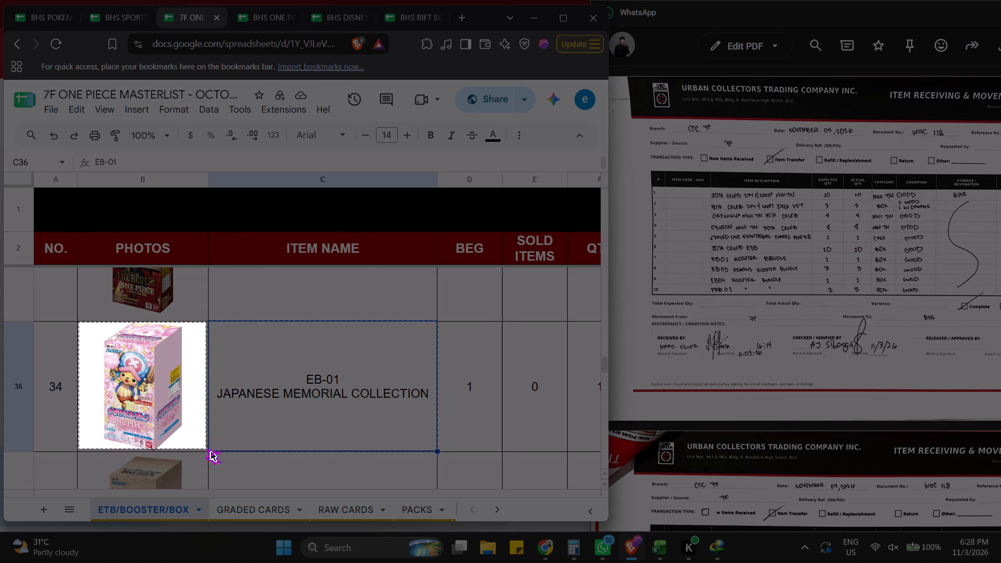
left_click_drag(206, 449, 207, 450)
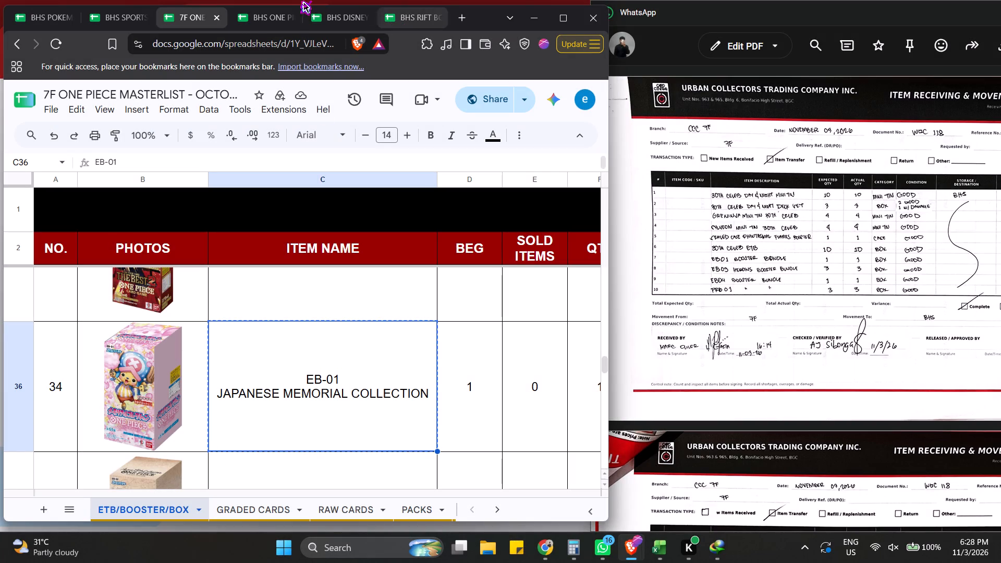
left_click(250, 14)
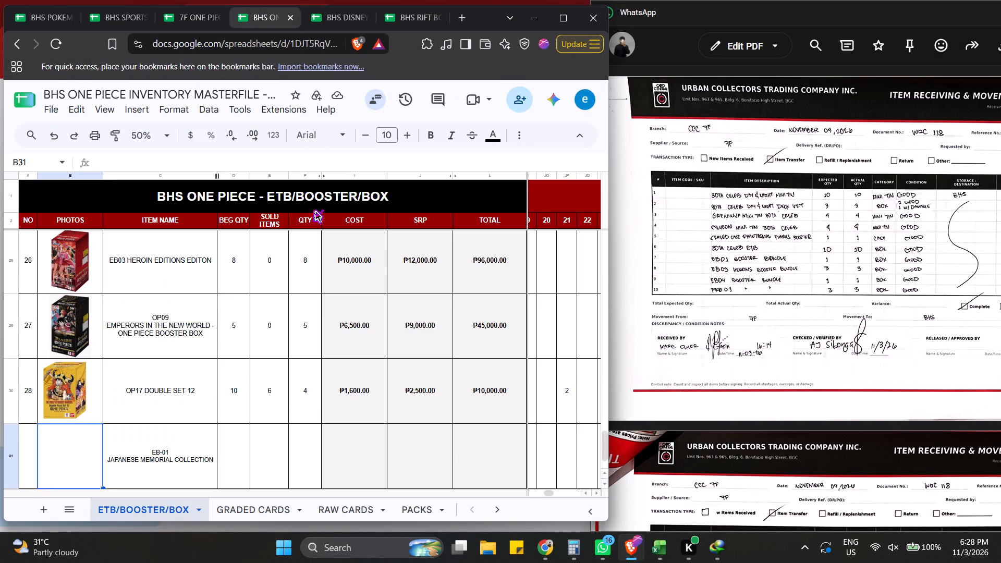
left_click(83, 440)
key("ctrl+v")
left_click(106, 433)
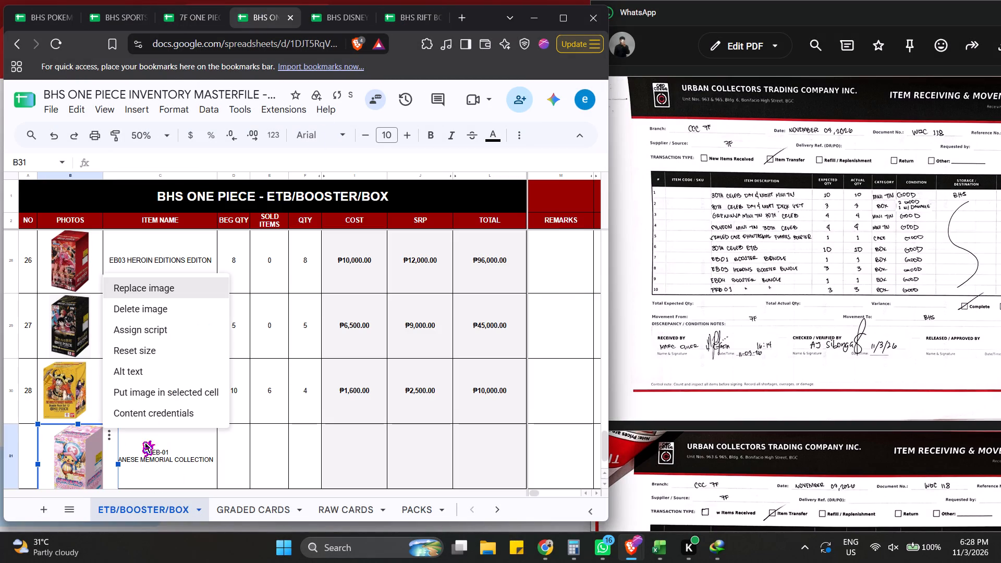
left_click(139, 398)
Enter 1 as the BEG QTY of EB-01 JAPANESE MEMORIAL COLLECTION and fill its SOLD ITEMS and QTY formulas from the row above.
left_click(258, 470)
left_click(238, 465)
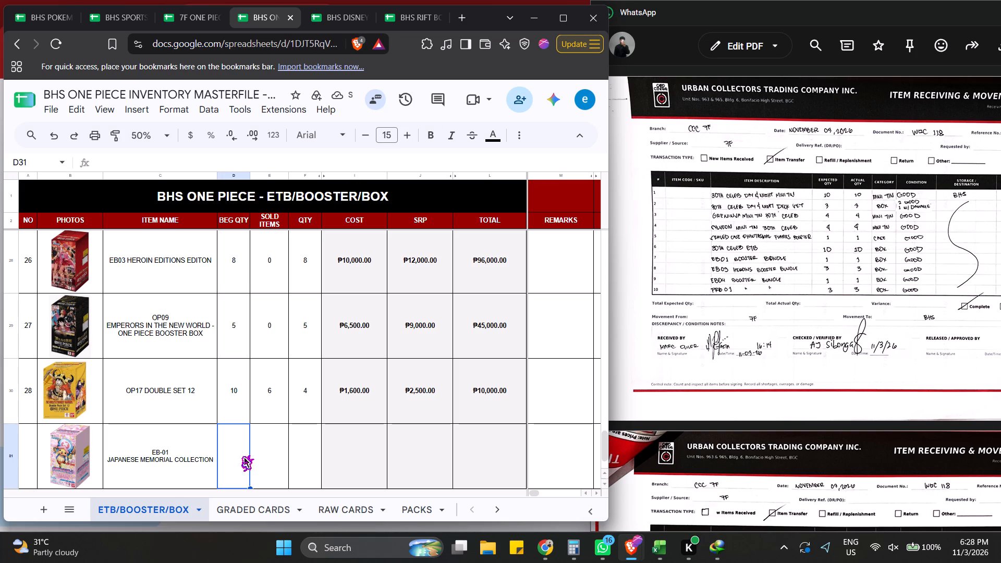
key("1")
key("Tab")
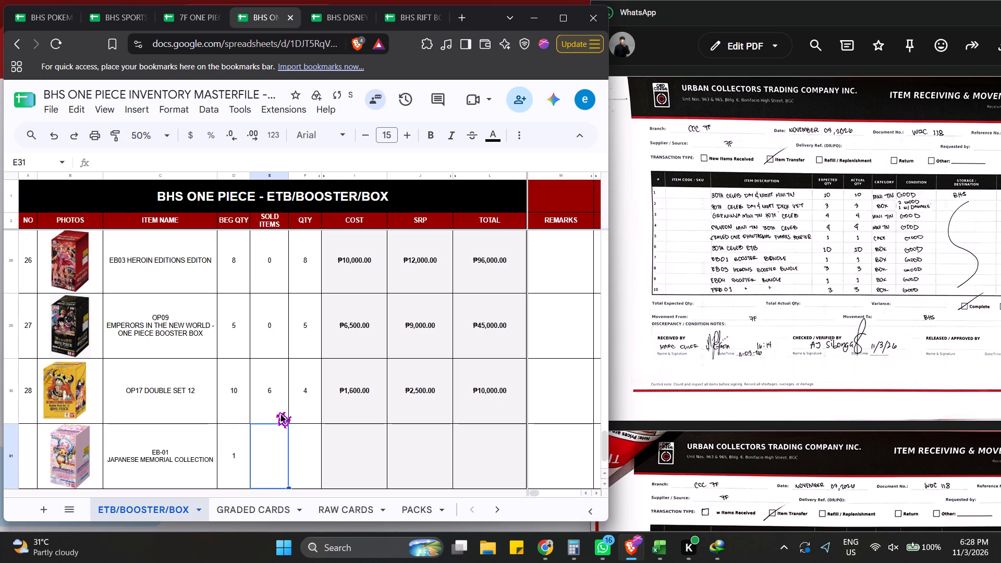
left_click_drag(269, 400, 304, 400)
left_click_drag(322, 424, 313, 460)
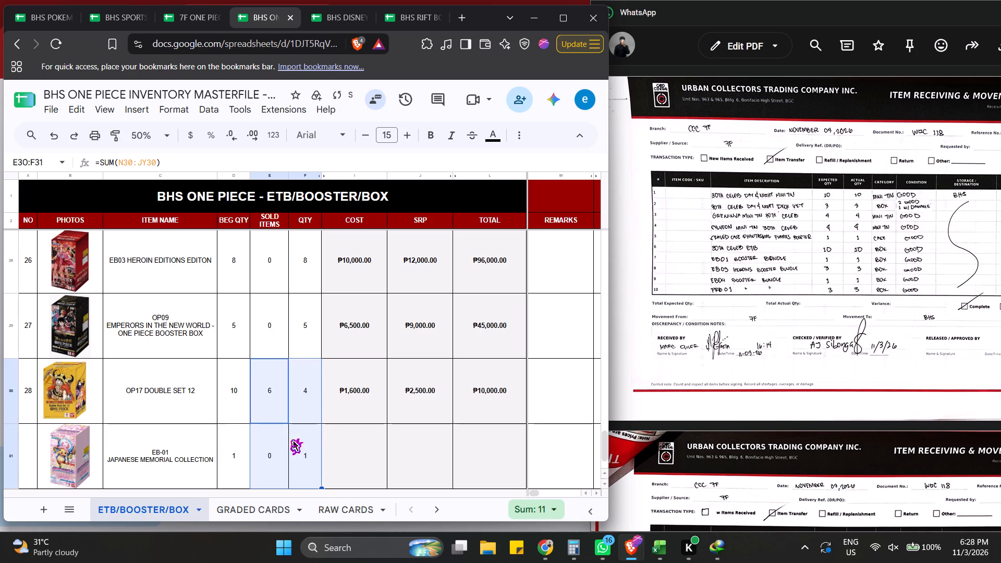
left_click(288, 438)
Hide columns H to O on the ETB/BOOSTER/BOX sheet of the 7F ONE PIECE masterlist.
left_click(364, 449)
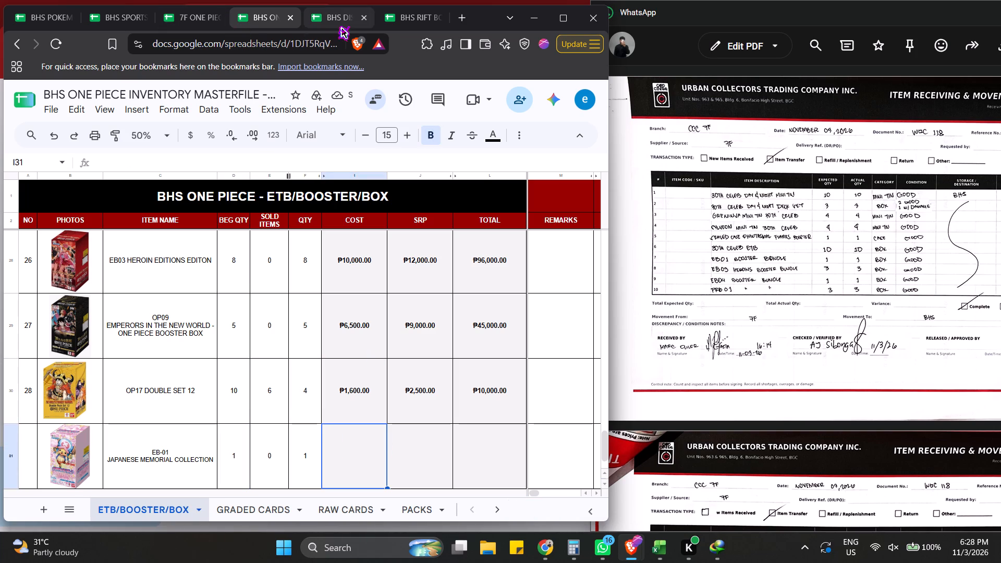
left_click(188, 18)
scroll(351, 394, "down", 2)
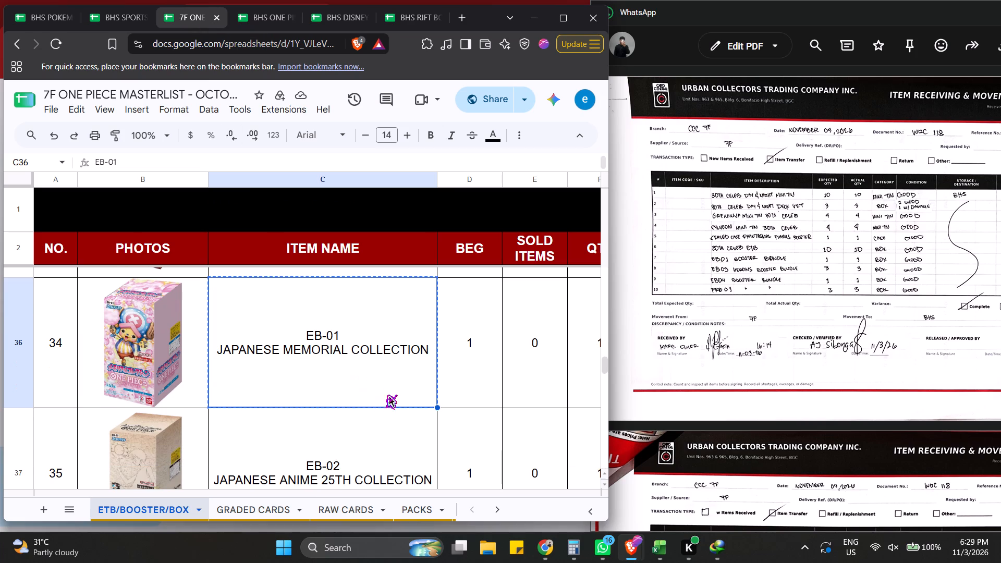
left_click(384, 370)
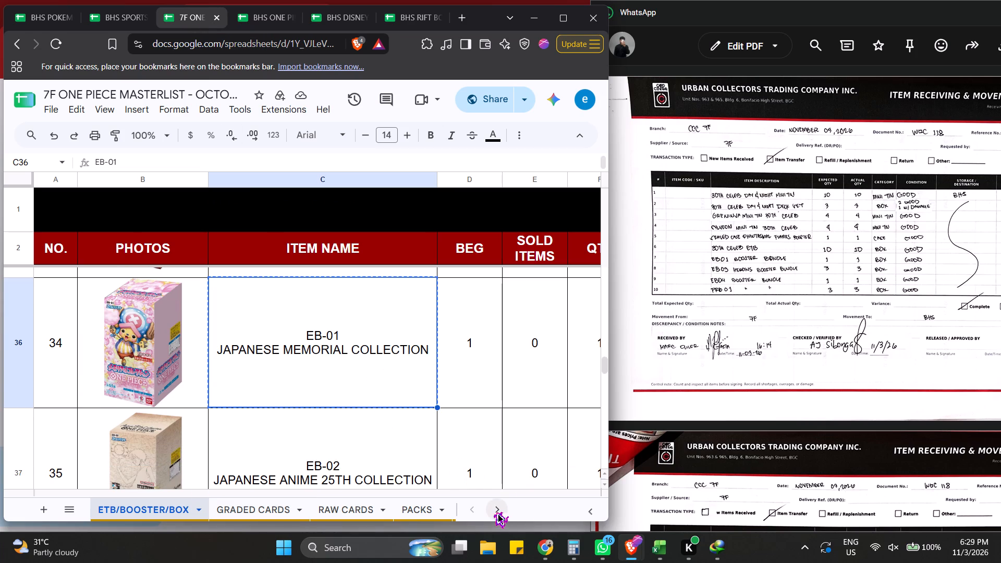
left_click(496, 512)
left_click(154, 138)
left_click(153, 160)
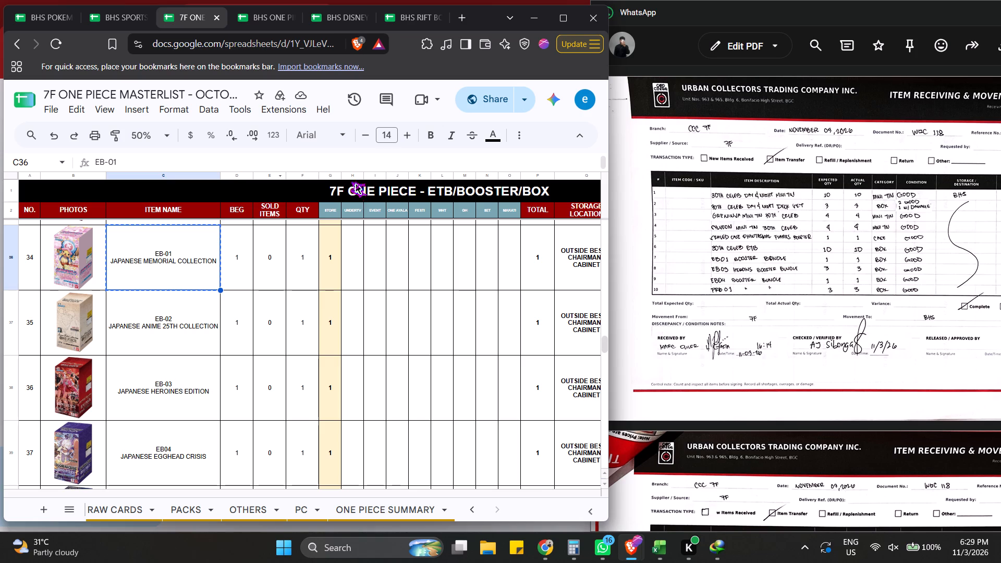
left_click_drag(350, 177, 504, 185)
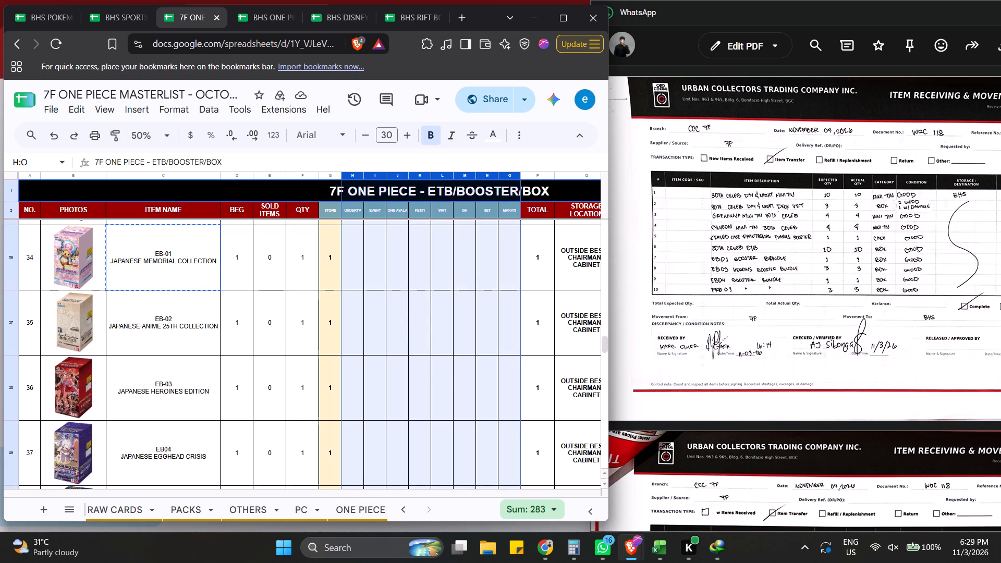
right_click(492, 174)
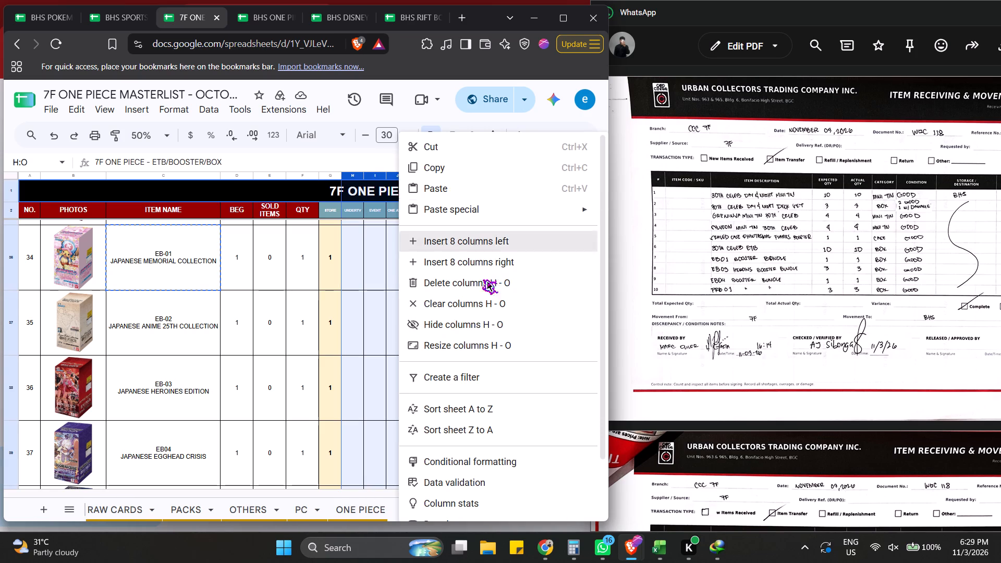
left_click(467, 327)
left_click(406, 394)
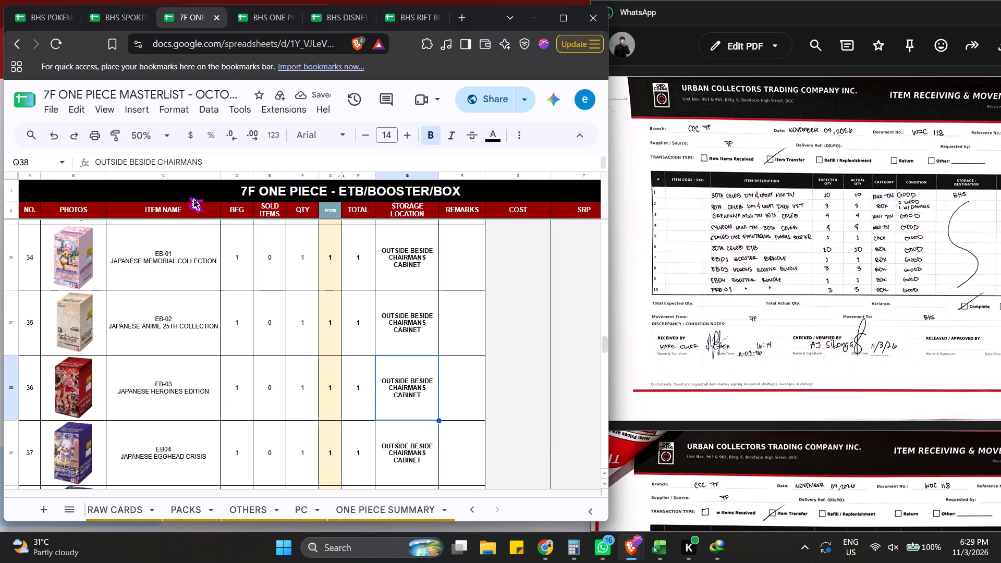
Look through the 7F ETB/BOOSTER/BOX sheet for an EB-01 entry with its own COST and SRP.
left_click(325, 323)
key("Right")
key("Right")
key("Right")
key("Right")
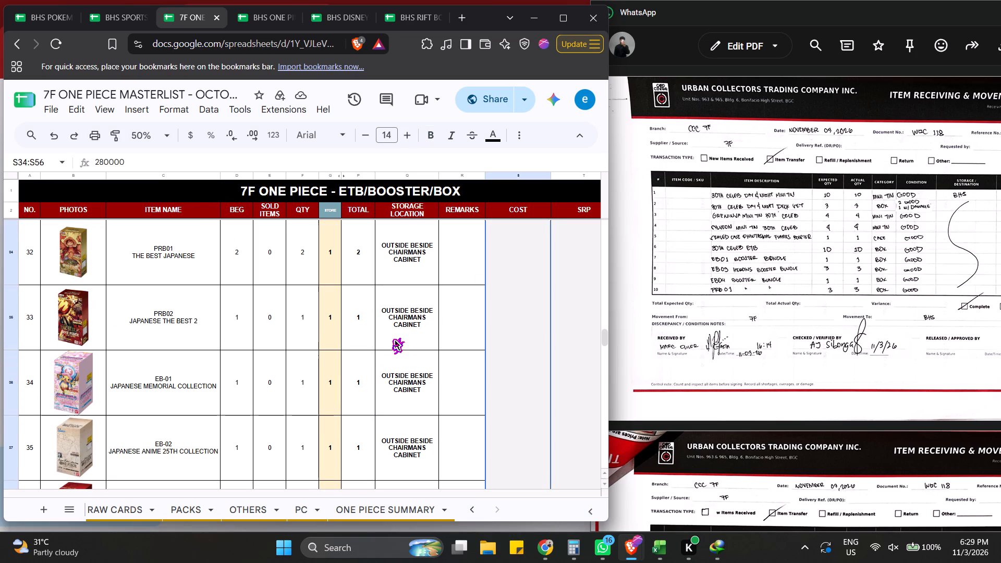
key("Right")
key("Right")
key("Right")
key("Right")
key("Right")
key("Left")
left_click(161, 138)
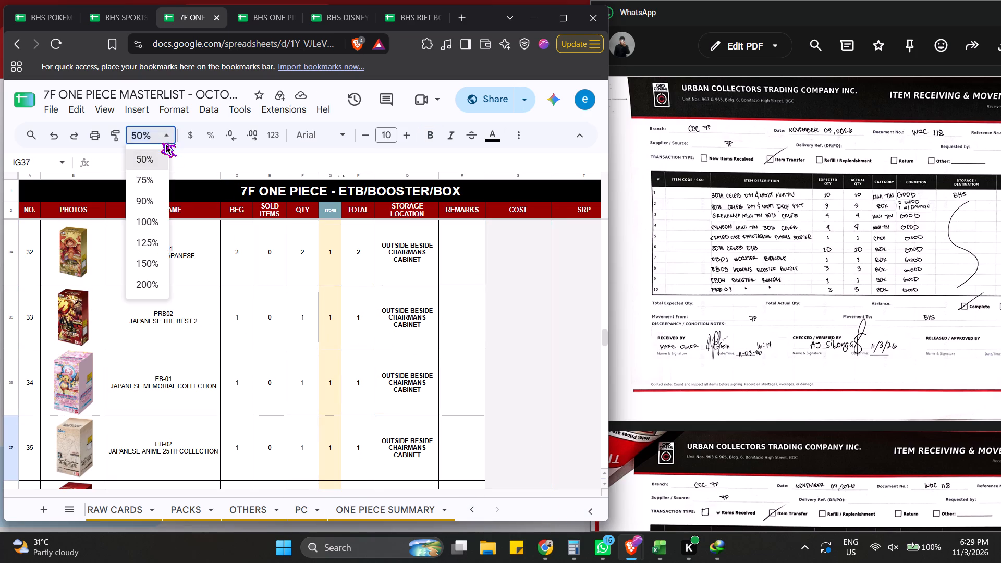
scroll(161, 158, "up", 4)
left_click(362, 298)
scroll(408, 352, "down", 1)
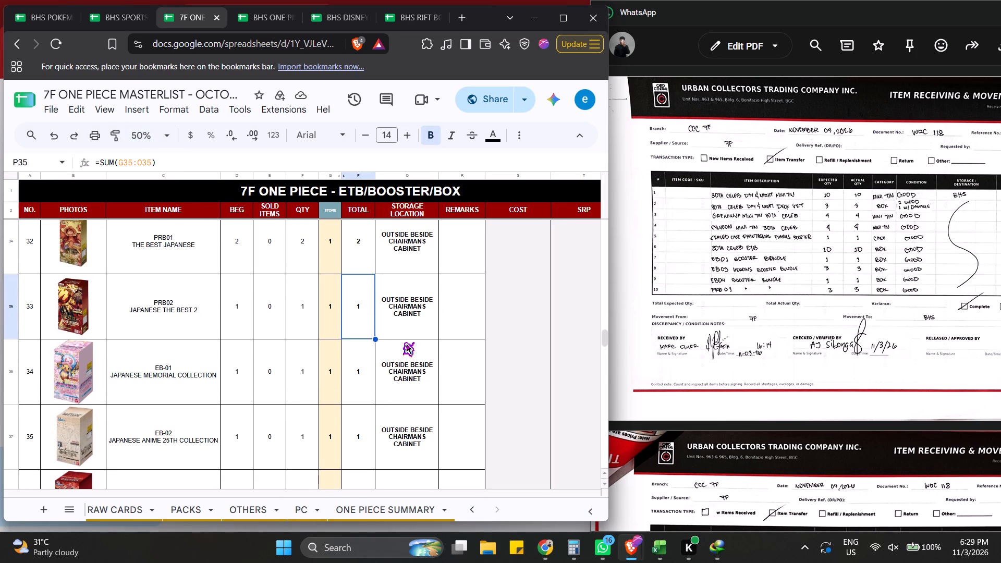
scroll(389, 330, "down", 2, "ctrl")
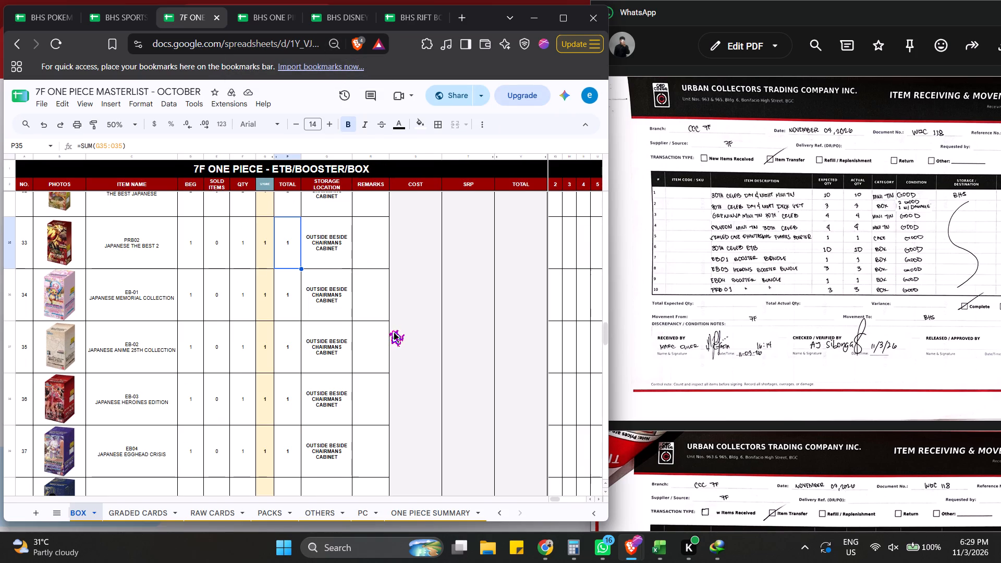
scroll(389, 330, "down", 20)
scroll(389, 330, "down", 11)
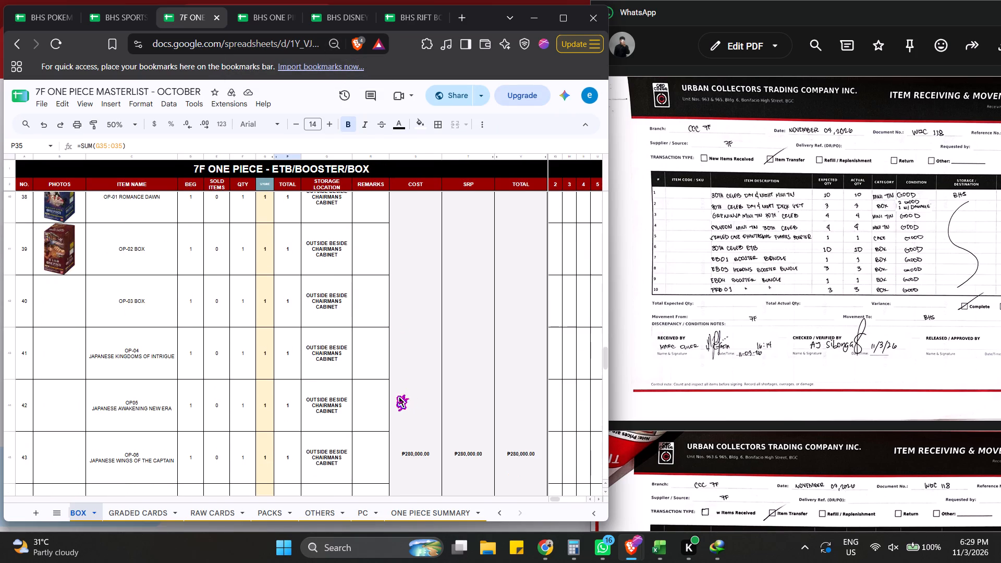
scroll(394, 395, "down", 20)
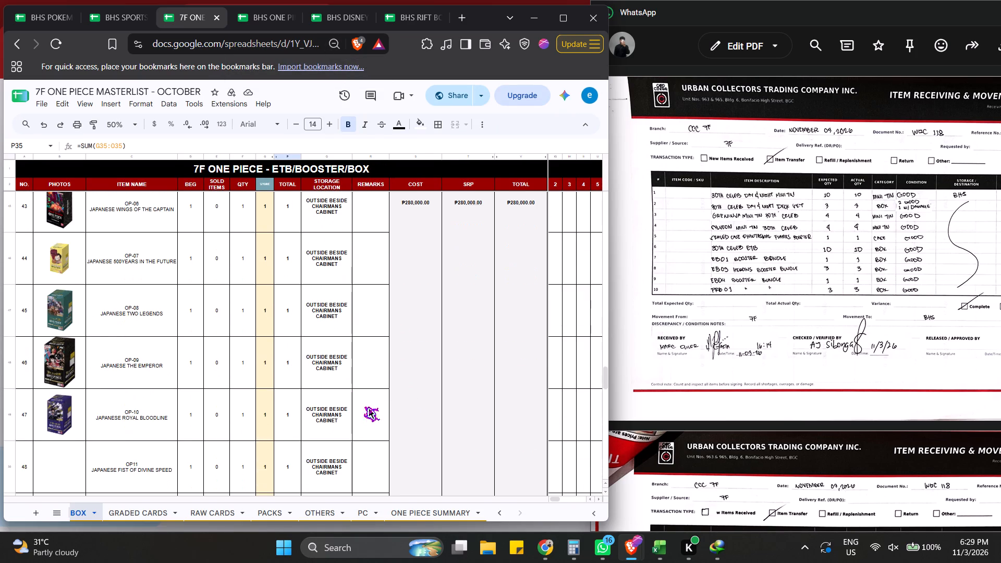
scroll(364, 408, "down", 20)
scroll(364, 408, "down", 20)
scroll(364, 408, "down", 7)
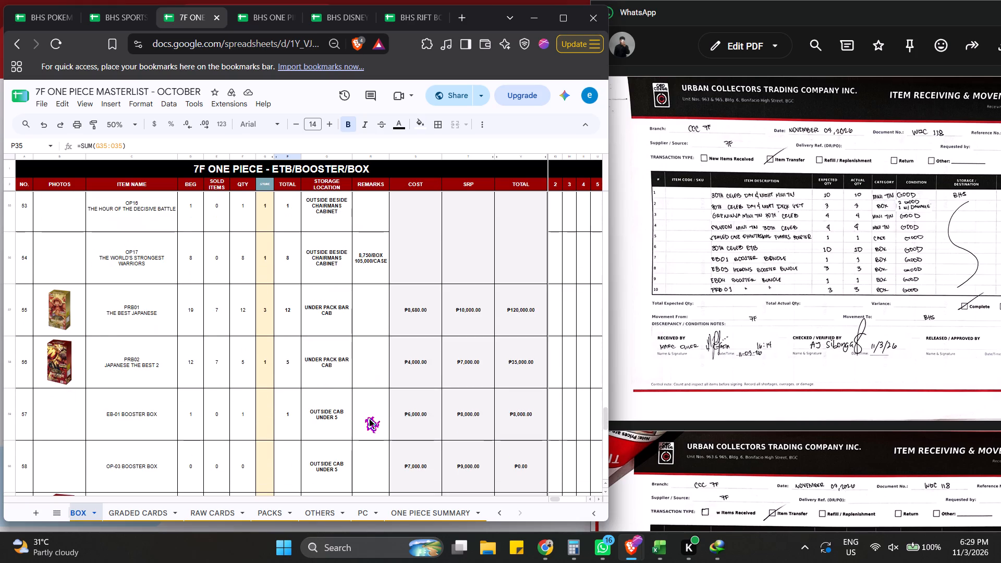
scroll(364, 415, "down", 7)
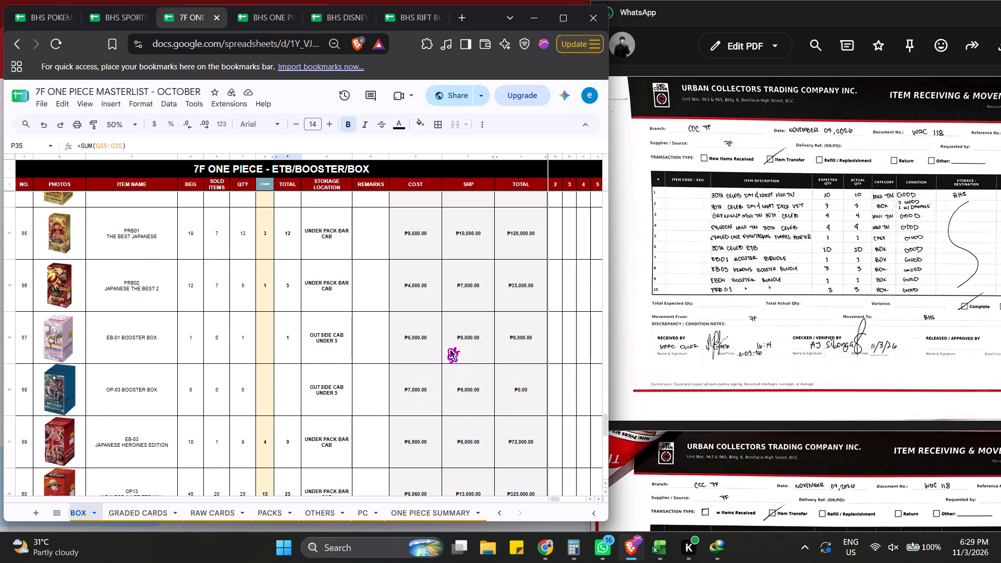
Copy the ₱6,000 COST and ₱8,000 SRP of the 7F EB-01 BOOSTER BOX into the BHS EB-01 JAPANESE MEMORIAL COLLECTION row, vertically centred.
left_click_drag(419, 338, 456, 339)
key("ctrl+c")
left_click(126, 14)
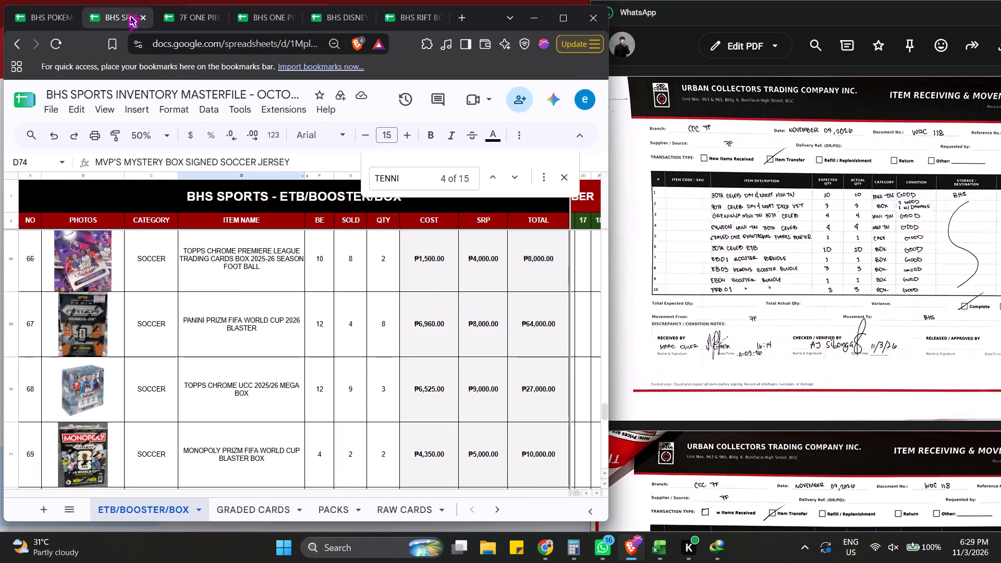
left_click(260, 19)
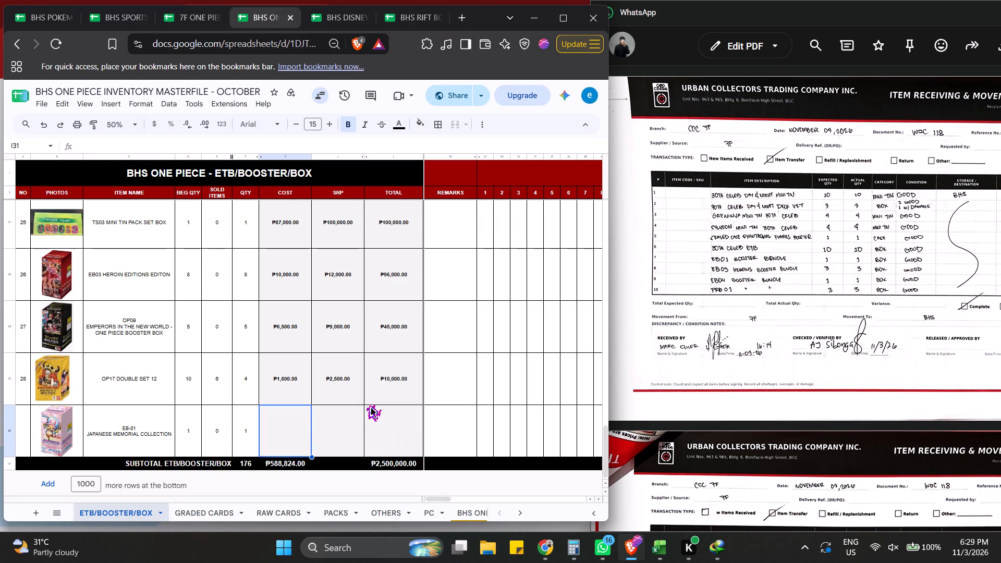
left_click(291, 421)
key("ctrl+v")
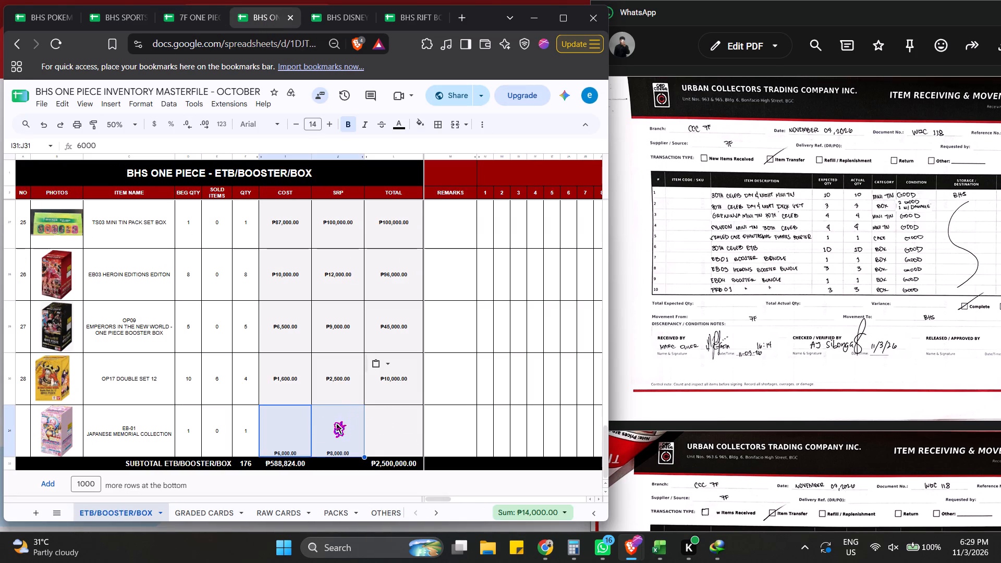
left_click(482, 124)
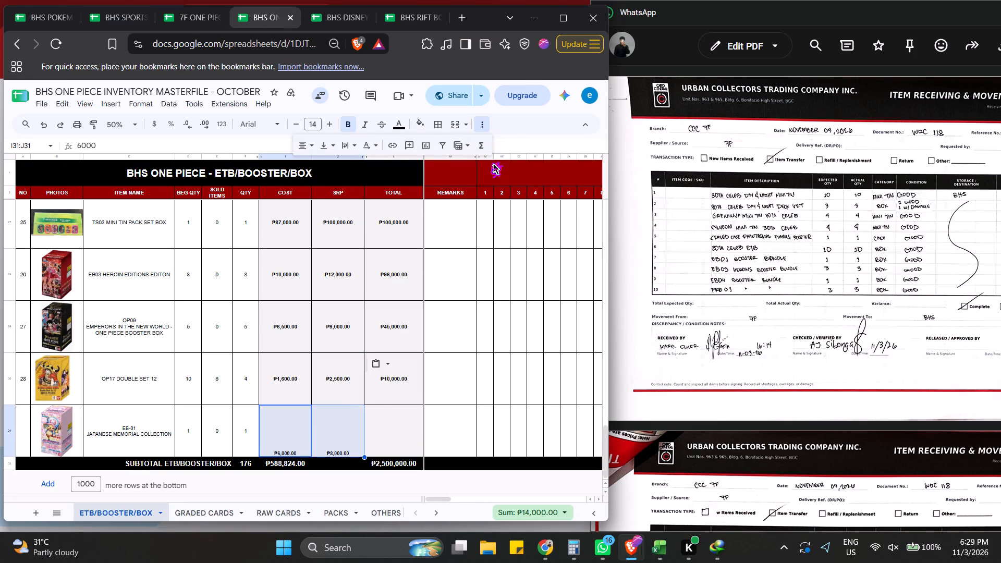
left_click(322, 146)
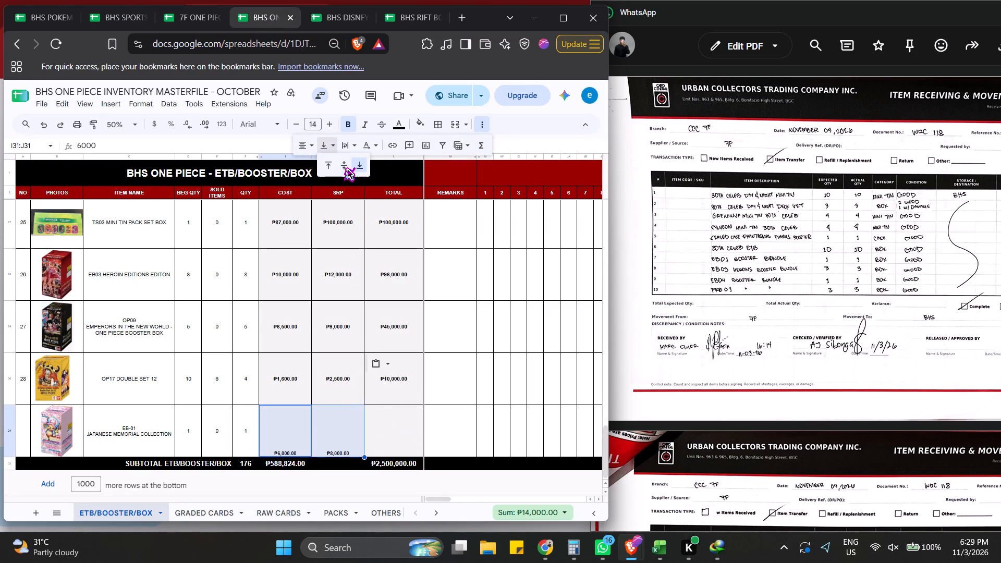
left_click(343, 167)
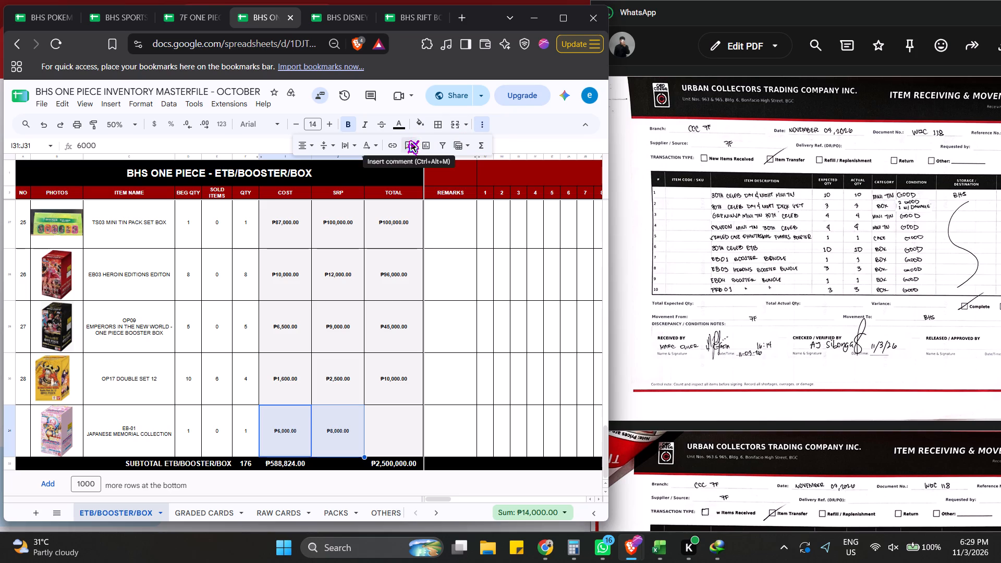
Fill the TOTAL formula from the OP17 DOUBLE SET 12 row down to the EB-01 JAPANESE MEMORIAL COLLECTION row.
left_click(394, 371)
left_click(390, 378)
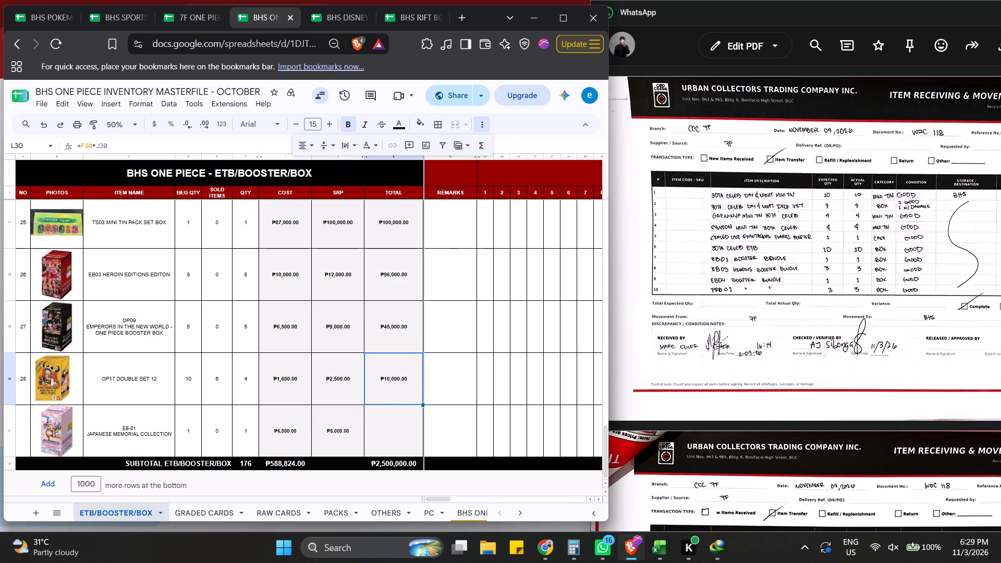
left_click_drag(423, 403, 417, 428)
left_click(390, 412)
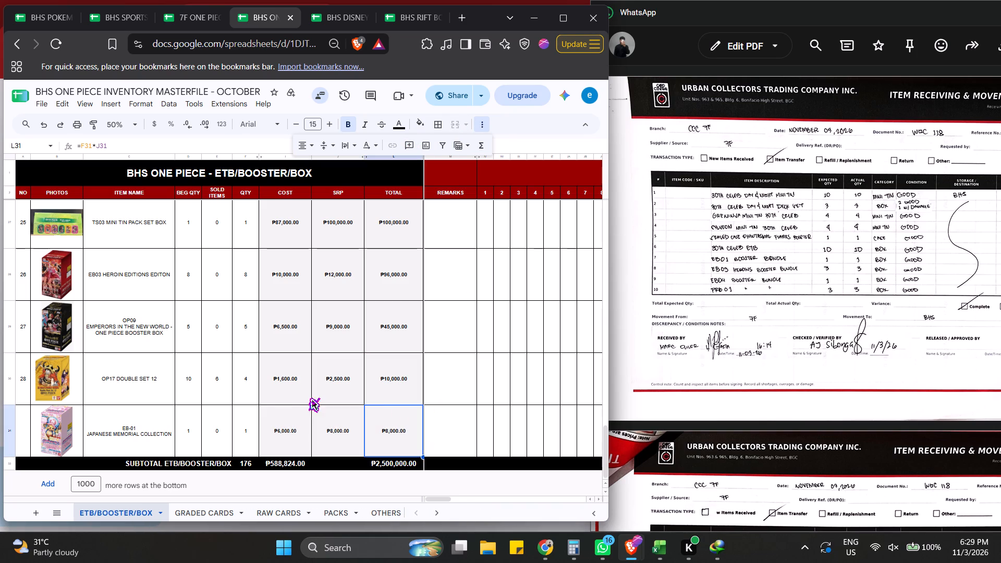
Add the 3 transferred boxes to the BEG QTY of EB03 HEROIN EDITIONS EDITON with the formula =8+3.
scroll(352, 280, "up", 1, "ctrl")
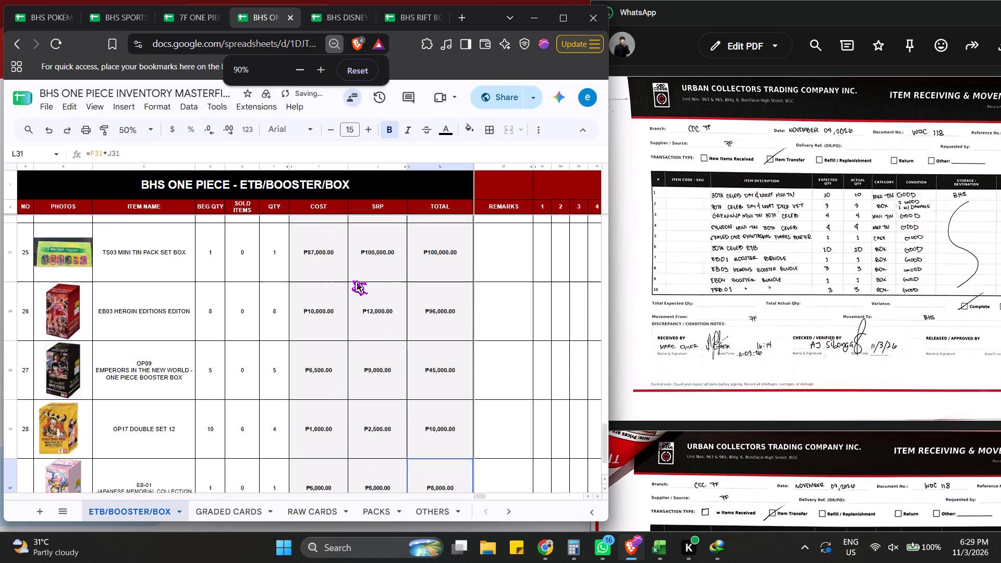
scroll(352, 280, "up", 1, "ctrl")
left_click(306, 328)
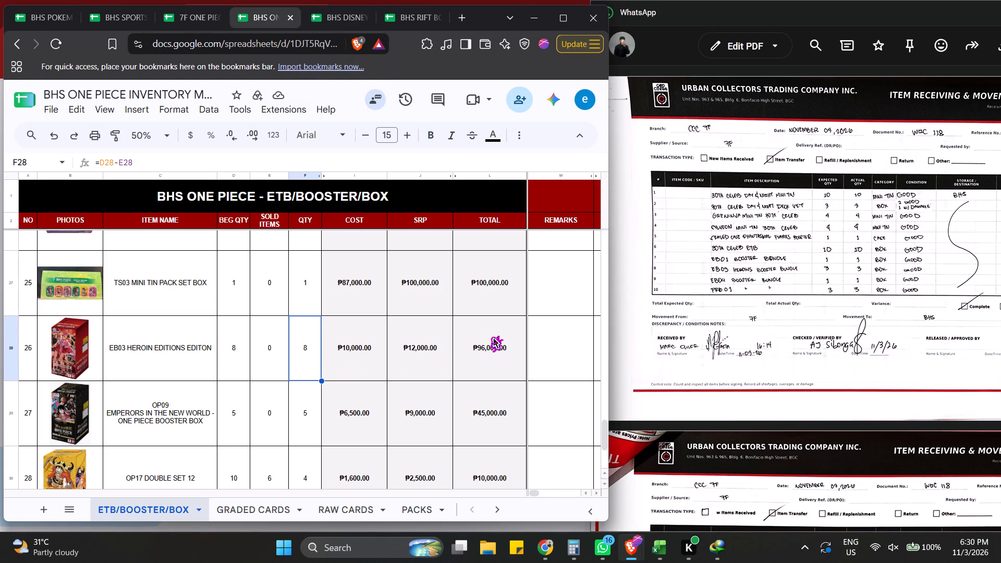
scroll(360, 350, "down", 1)
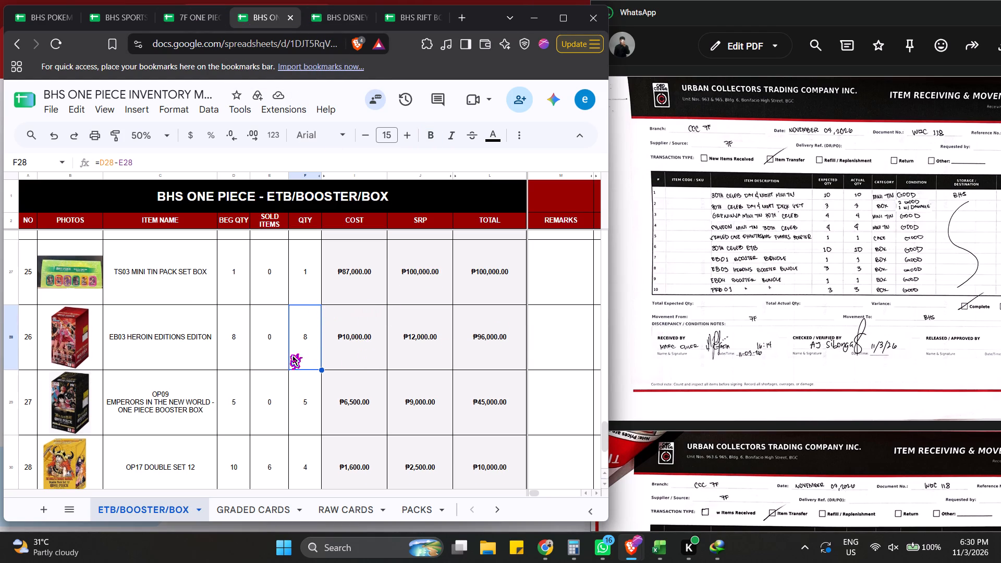
scroll(276, 411, "up", 3)
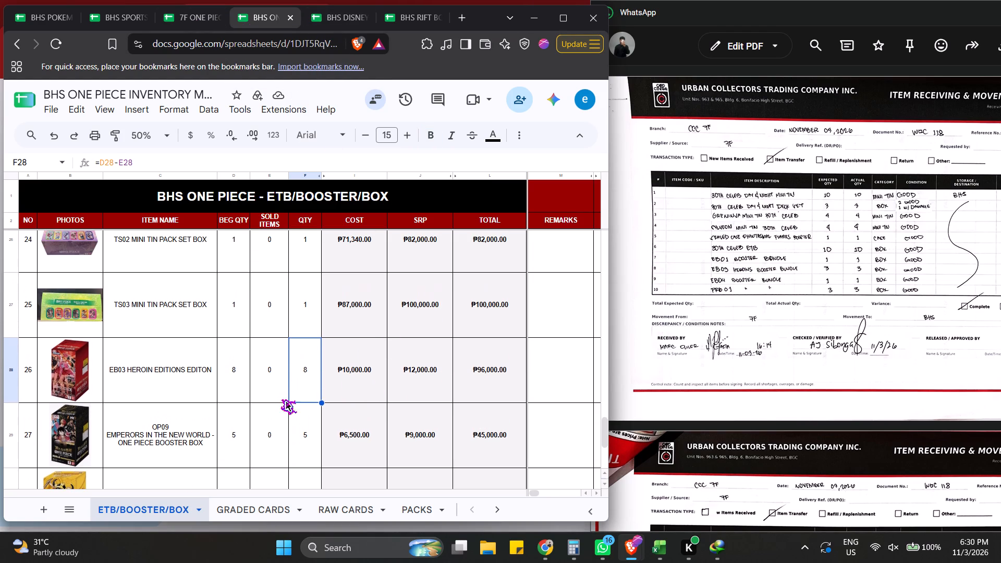
left_click(229, 382)
left_click(149, 160)
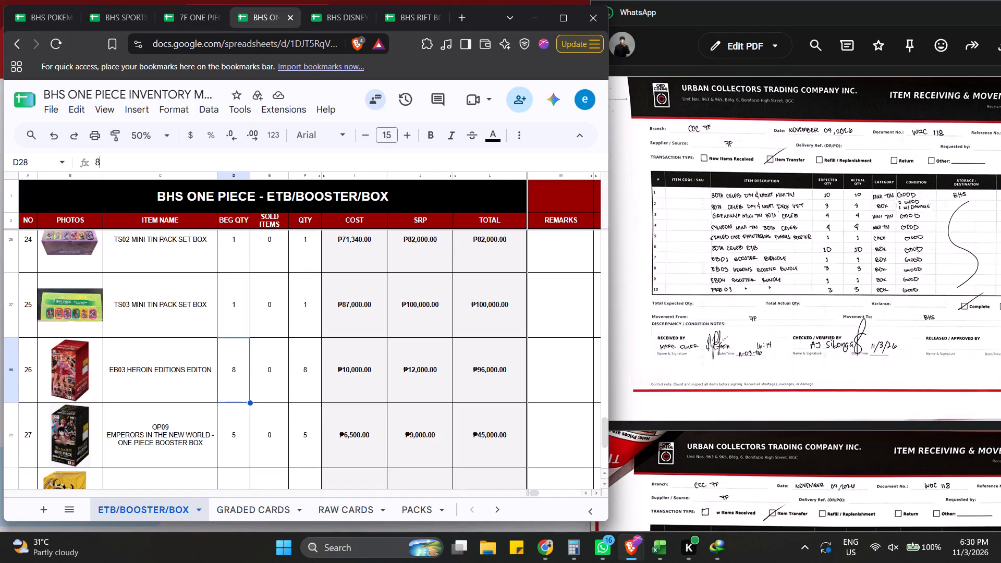
key("Left")
key("Left")
key("equal")
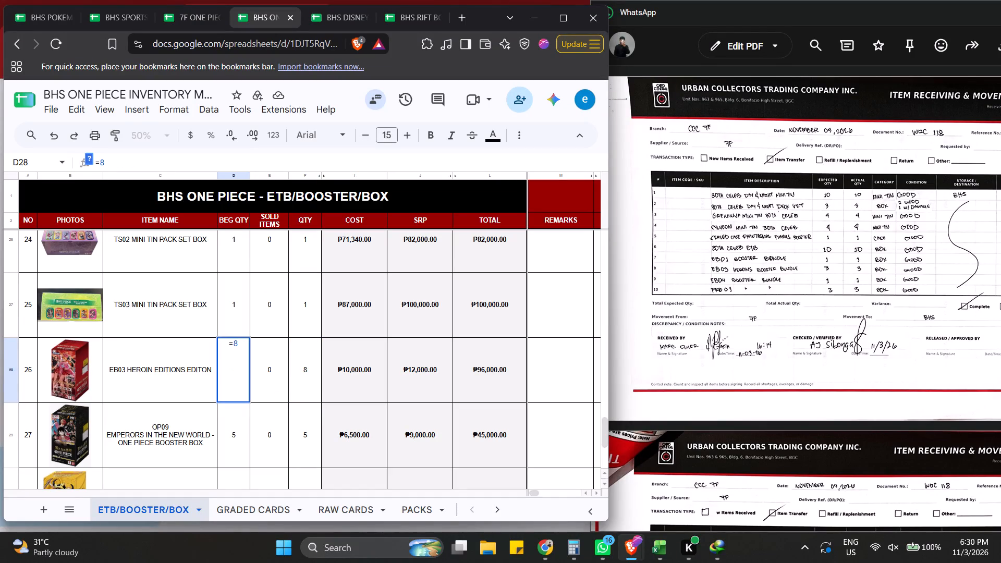
key("Right")
key("Right")
key("shift+plus")
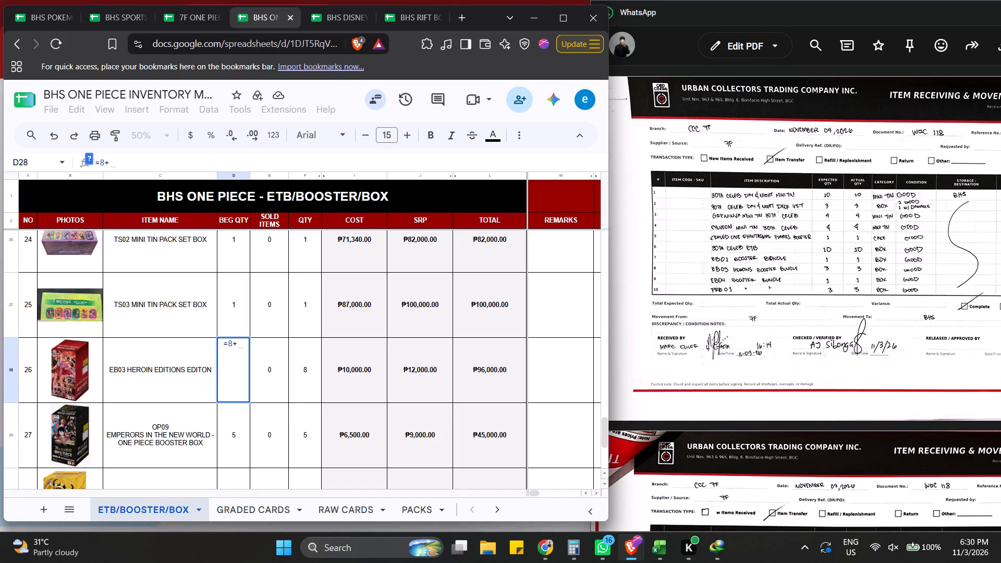
key("3")
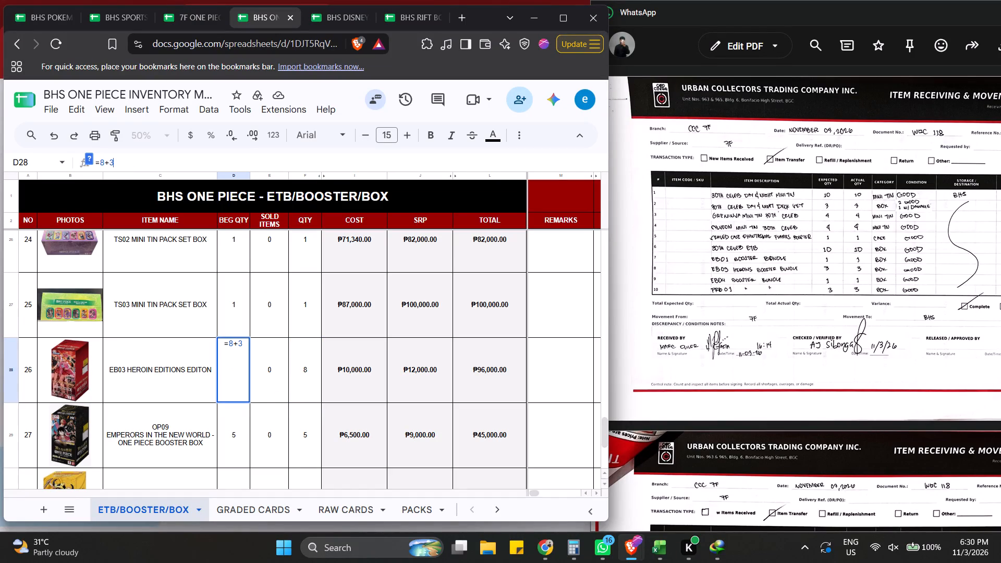
key("Return")
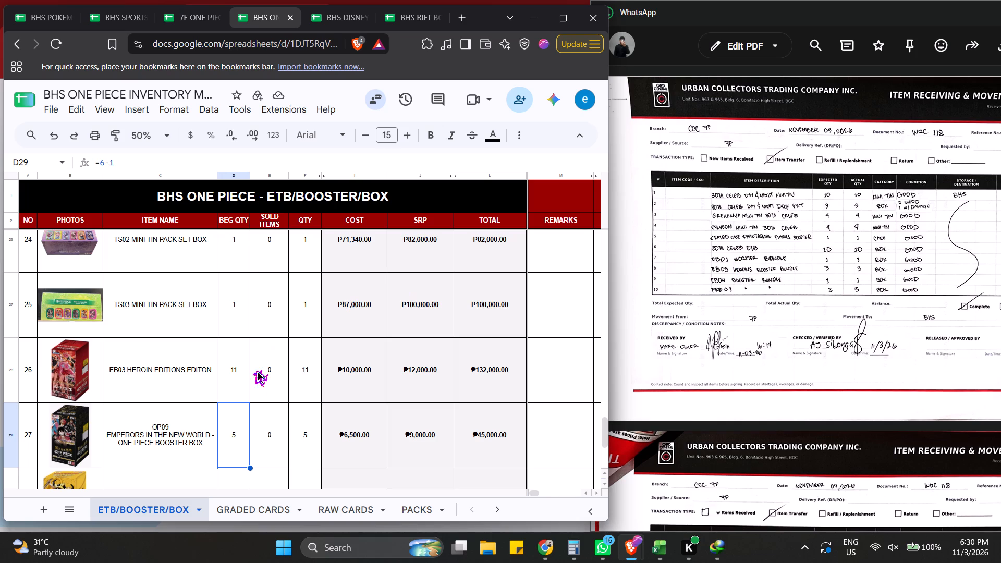
Append +1 to the BEG QTY formula of PRB01 THE BEST JAPANESE for the transferred box.
scroll(275, 402, "up", 6)
scroll(358, 393, "up", 20)
scroll(358, 393, "up", 8)
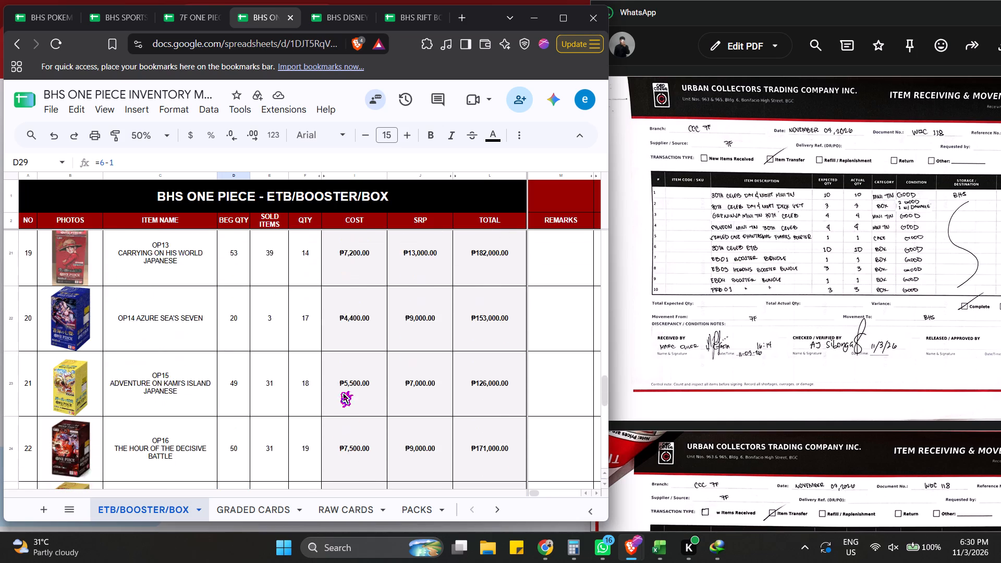
scroll(338, 391, "up", 20)
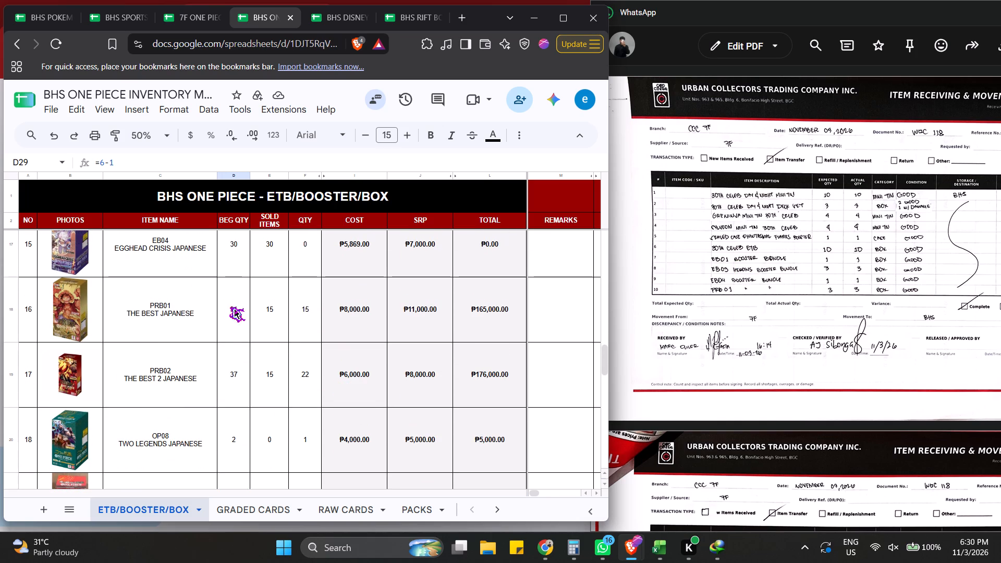
left_click(238, 315)
left_click(303, 166)
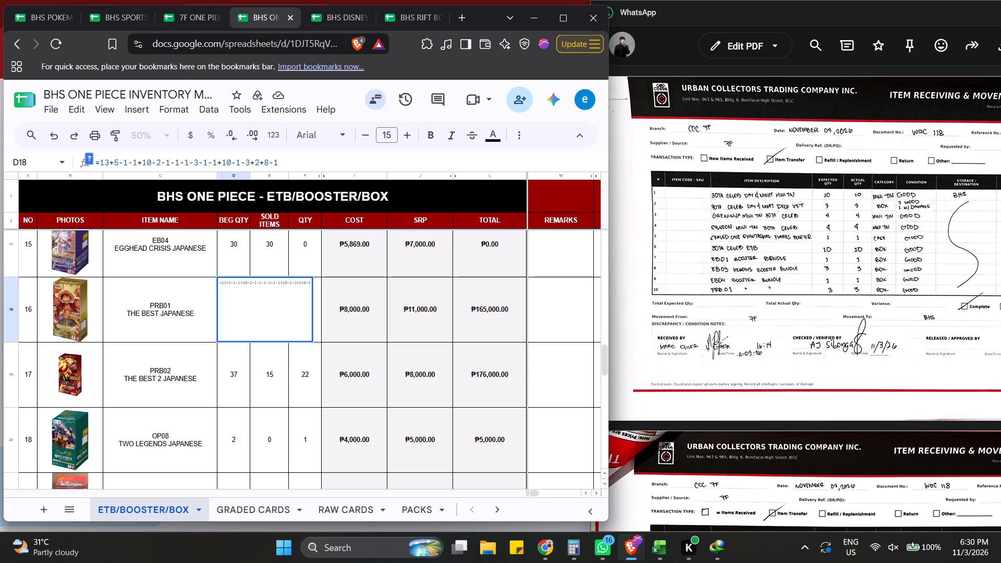
type("+1")
key("Return")
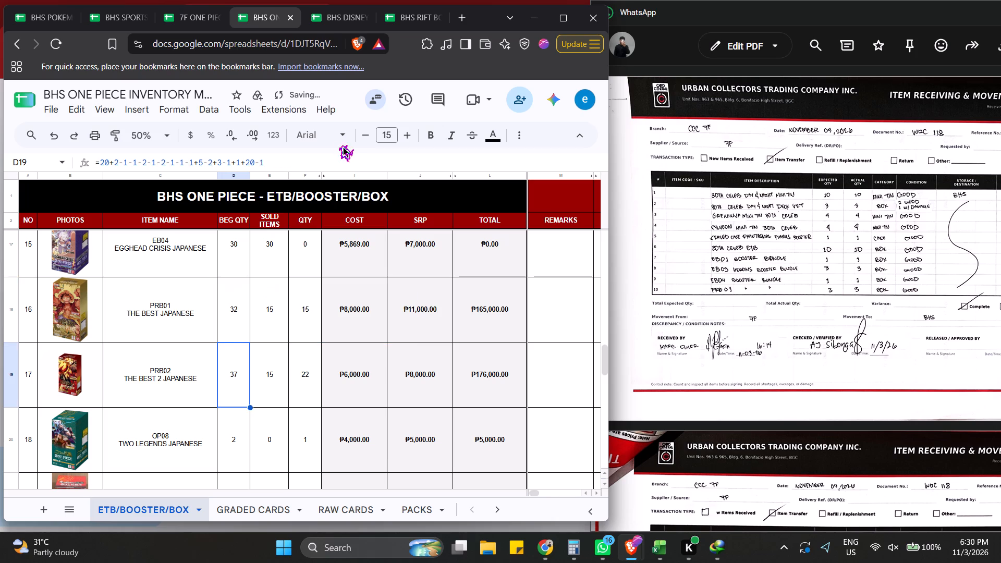
Replace the fixed QTY of PRB01 THE BEST JAPANESE by filling down the BEG QTY minus SOLD ITEMS formula from the EB04 row.
left_click(247, 311)
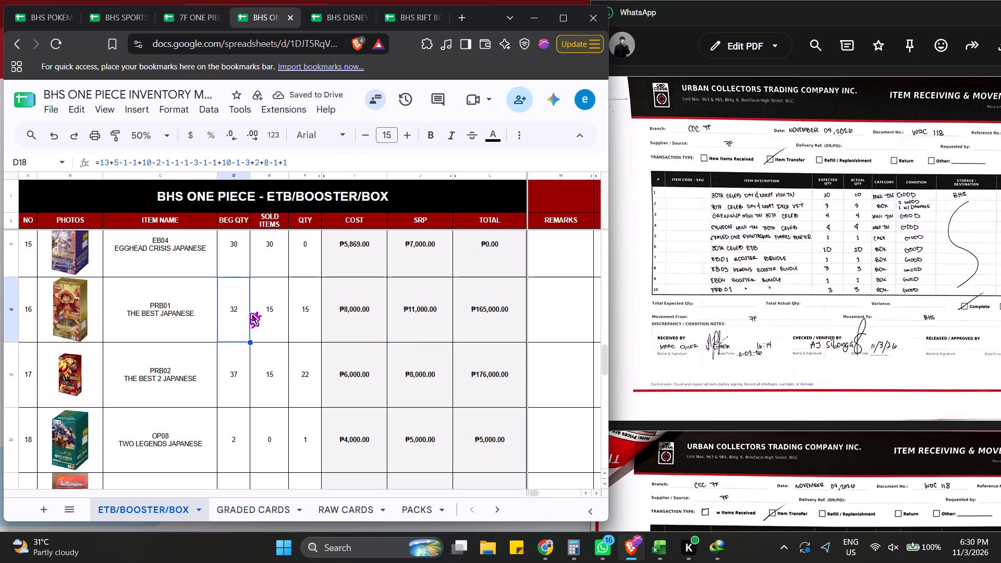
left_click(314, 312)
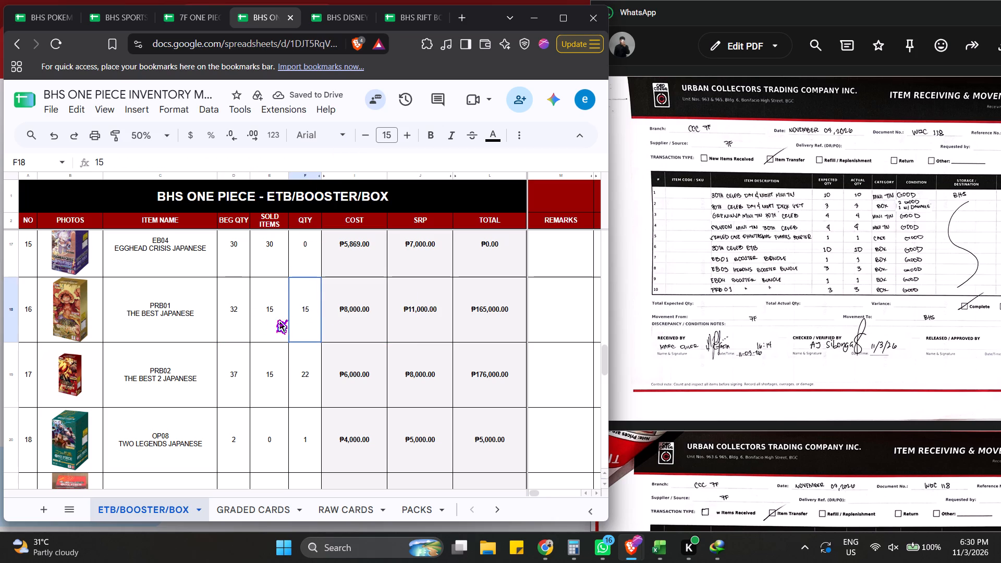
left_click(275, 319)
left_click(304, 267)
left_click(277, 305)
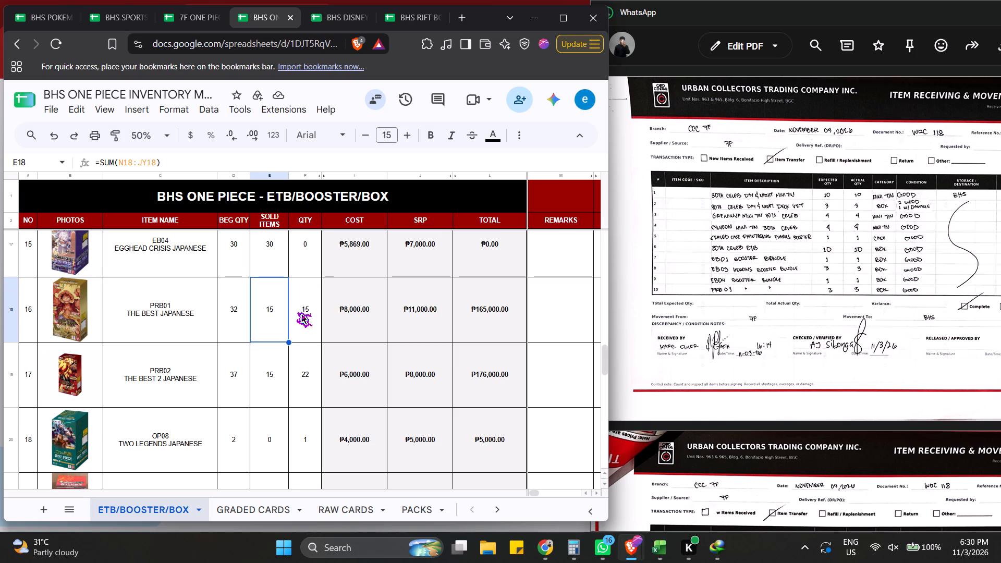
left_click(308, 312)
left_click(315, 266)
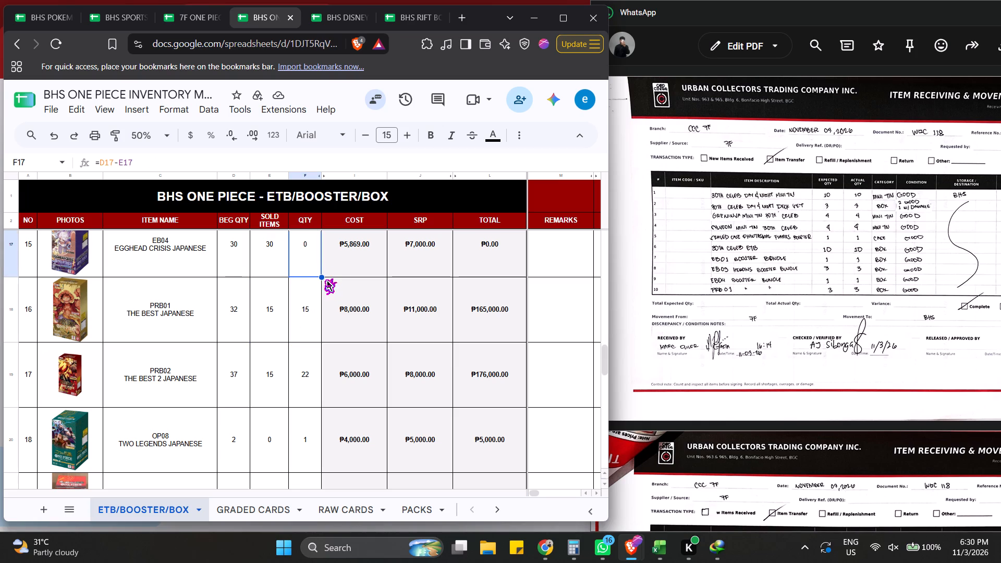
left_click_drag(321, 276, 305, 317)
left_click(324, 308)
left_click(306, 314)
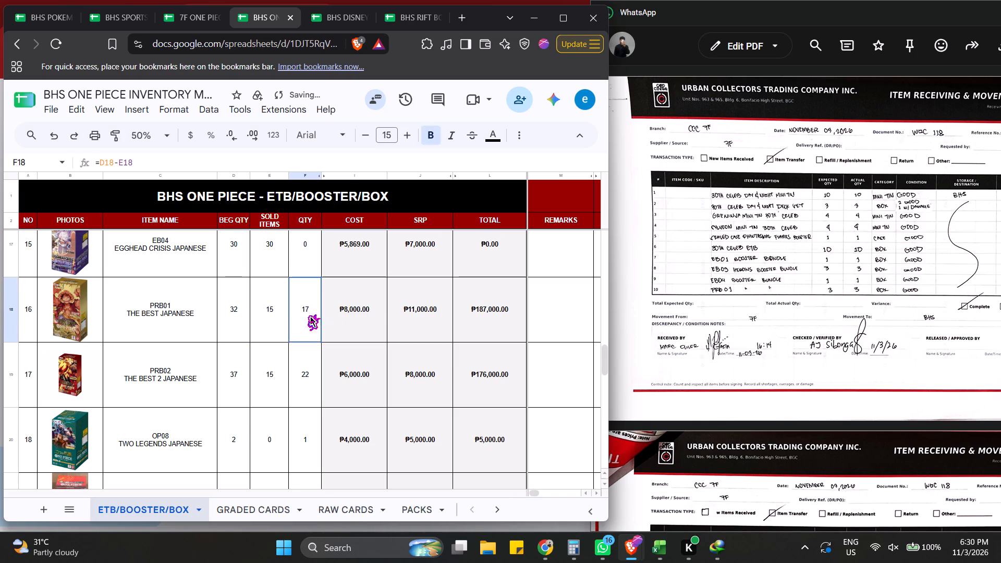
left_click(300, 365)
left_click(303, 298)
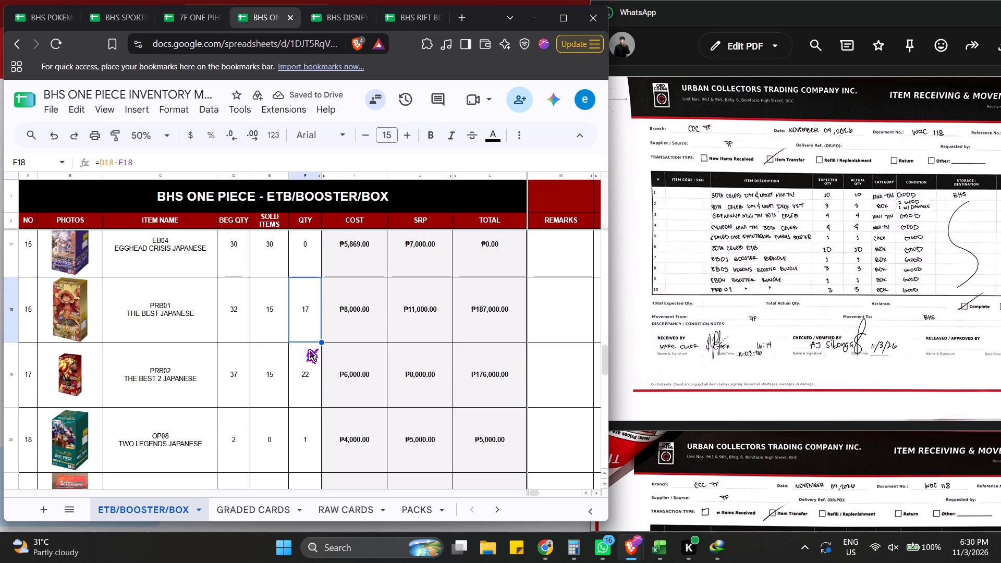
Look through the second page of form WDC 118 and the matching PRB rows of the BHS One Piece sheet.
scroll(298, 350, "down", 4)
scroll(307, 359, "up", 1)
left_click(307, 346)
left_click(304, 379)
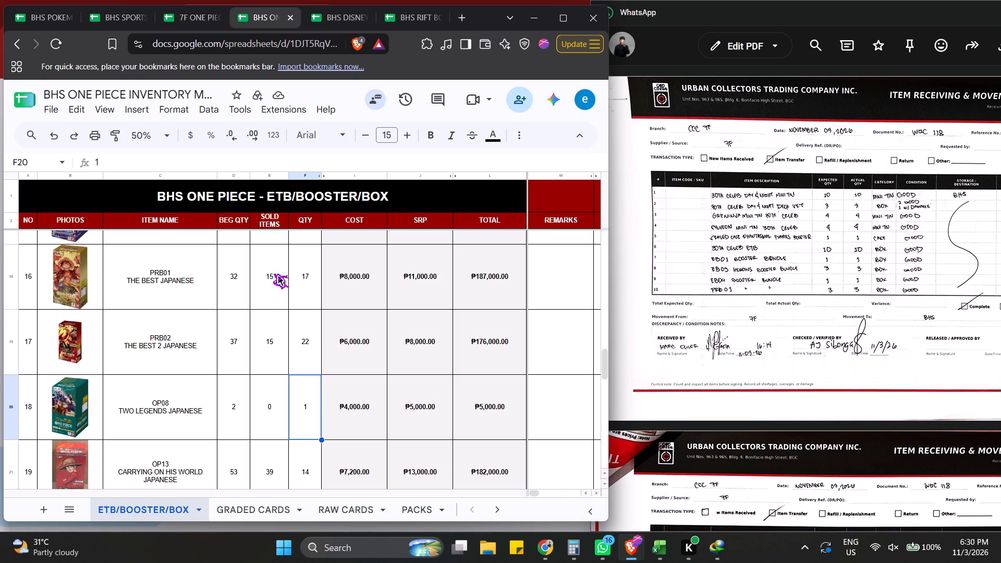
left_click(243, 272)
left_click(237, 321)
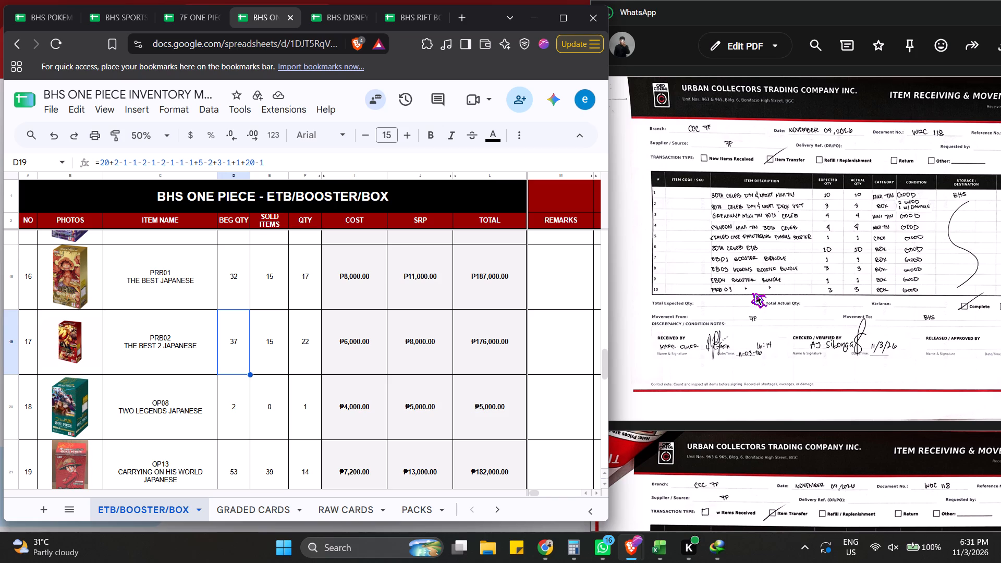
scroll(732, 321, "down", 6)
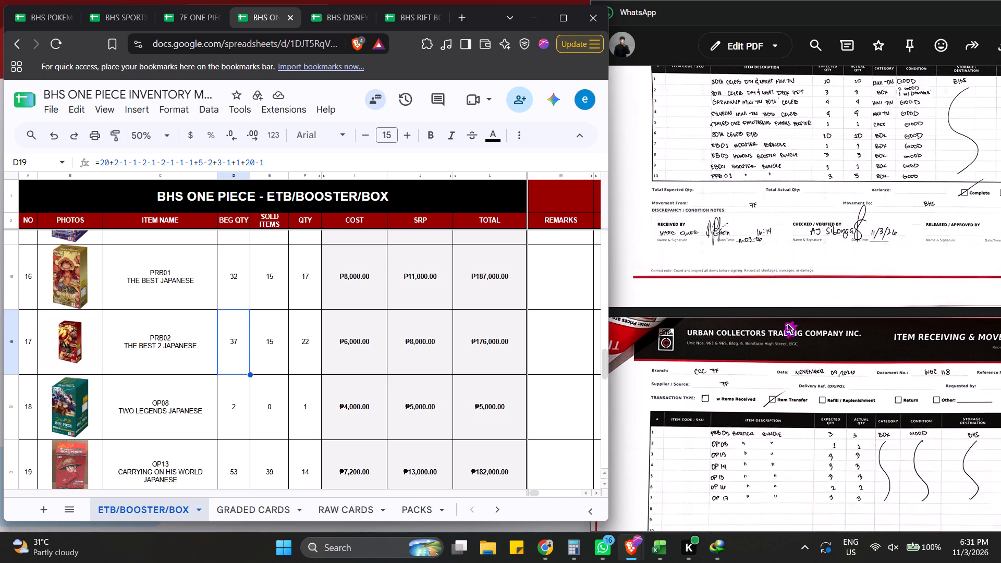
scroll(783, 323, "down", 5)
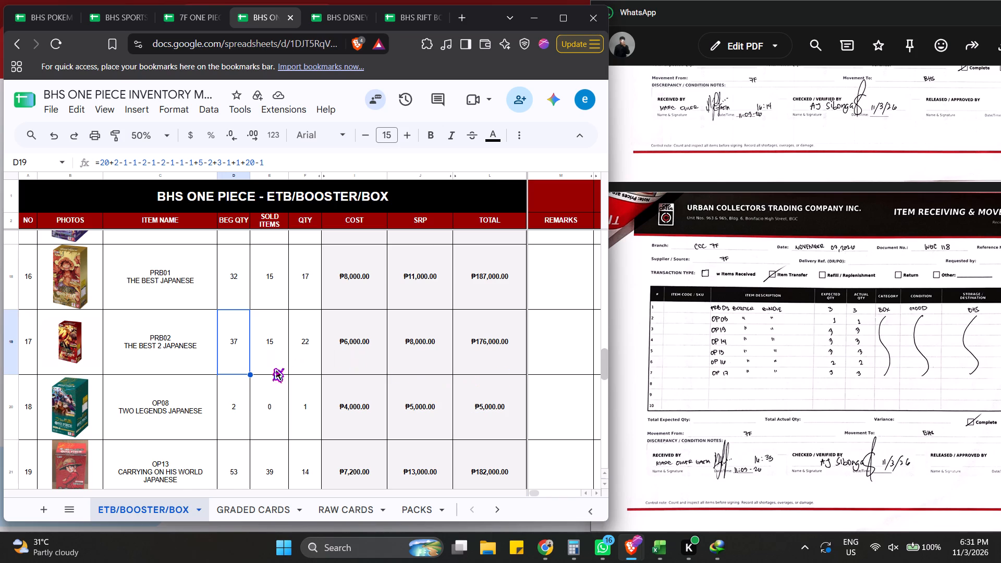
scroll(282, 367, "up", 1)
scroll(280, 373, "down", 6)
scroll(288, 371, "up", 18)
scroll(272, 414, "down", 5)
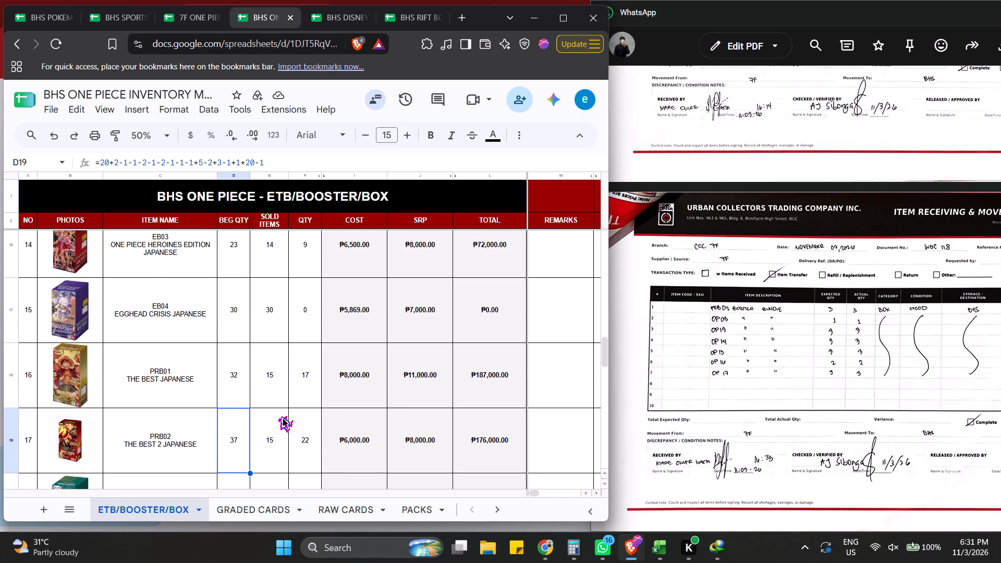
Open the BEG QTY formula of PRB02 THE BEST 2 JAPANESE and append a plus sign for the transferred quantity.
left_click(254, 423)
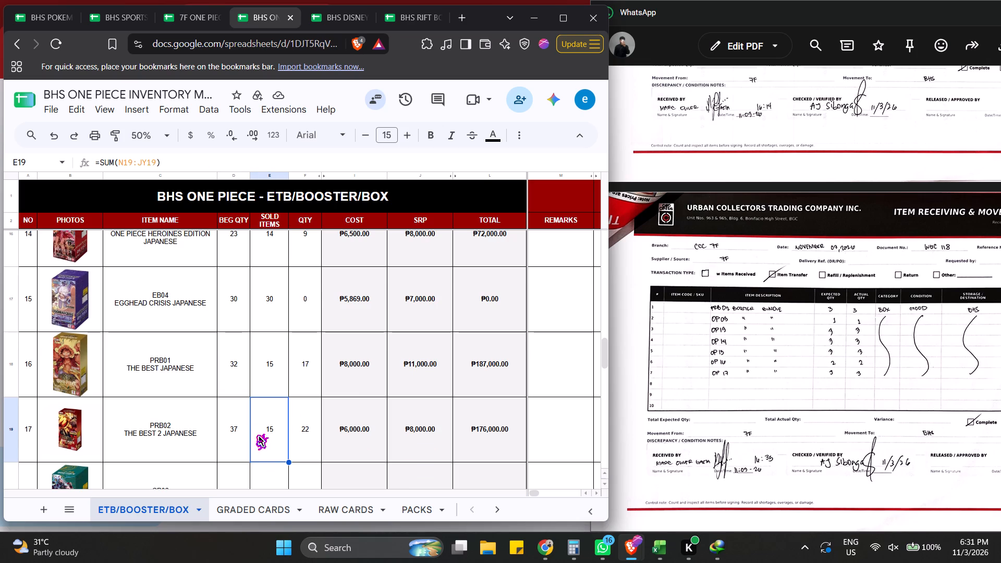
left_click(254, 434)
left_click(251, 444)
left_click(249, 444)
left_click(238, 440)
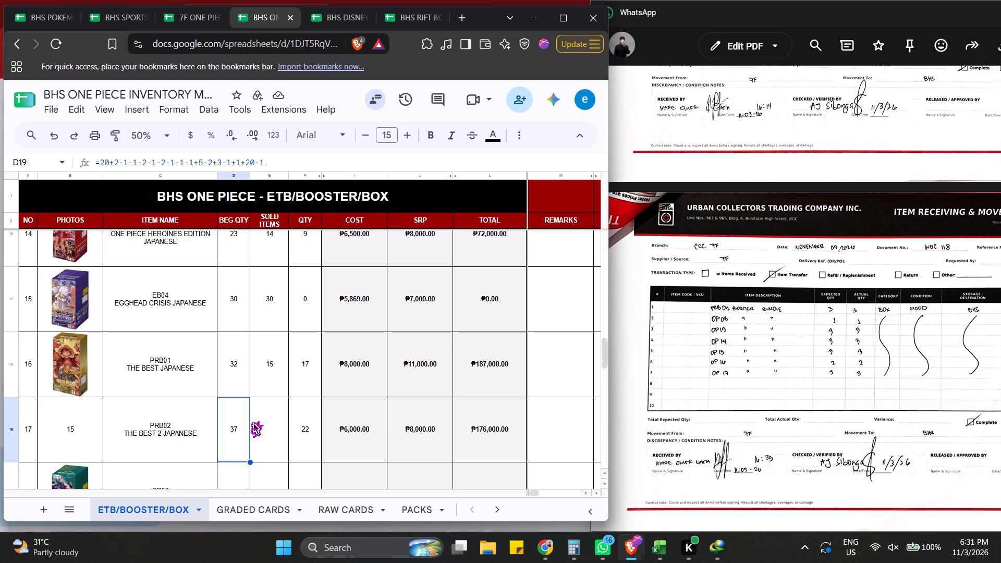
left_click(299, 162)
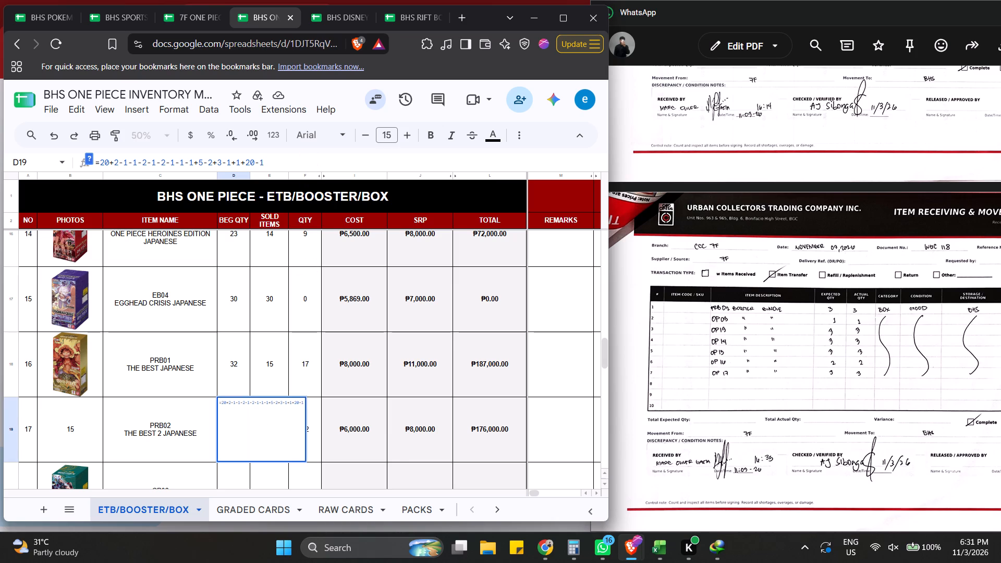
key("shift+plus")
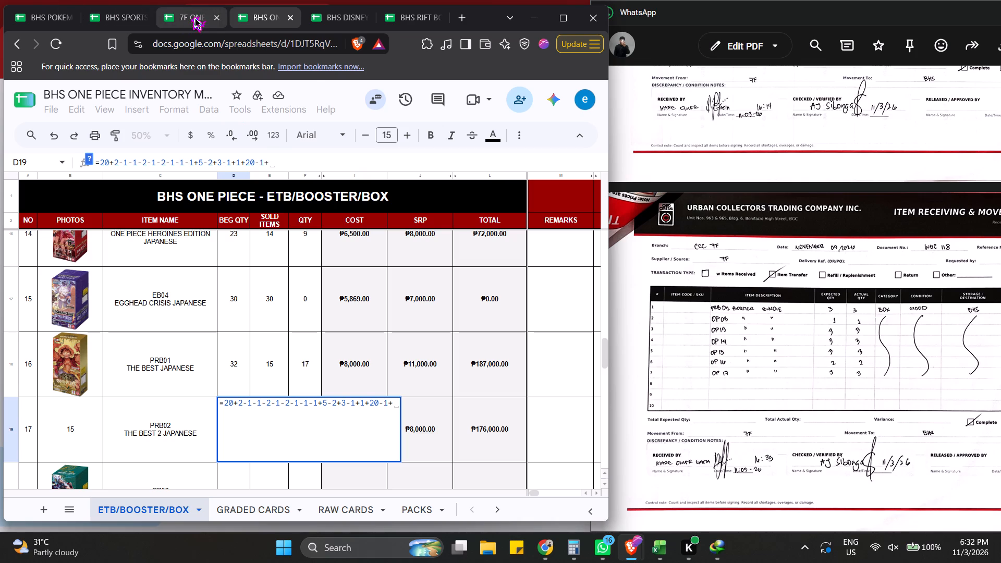
Review the COST and SRP of the 30th Celebration and 30th Anniversary items in the BHS POKEMON masterfile's OTHERS sheet.
left_click(55, 14)
scroll(346, 411, "down", 6)
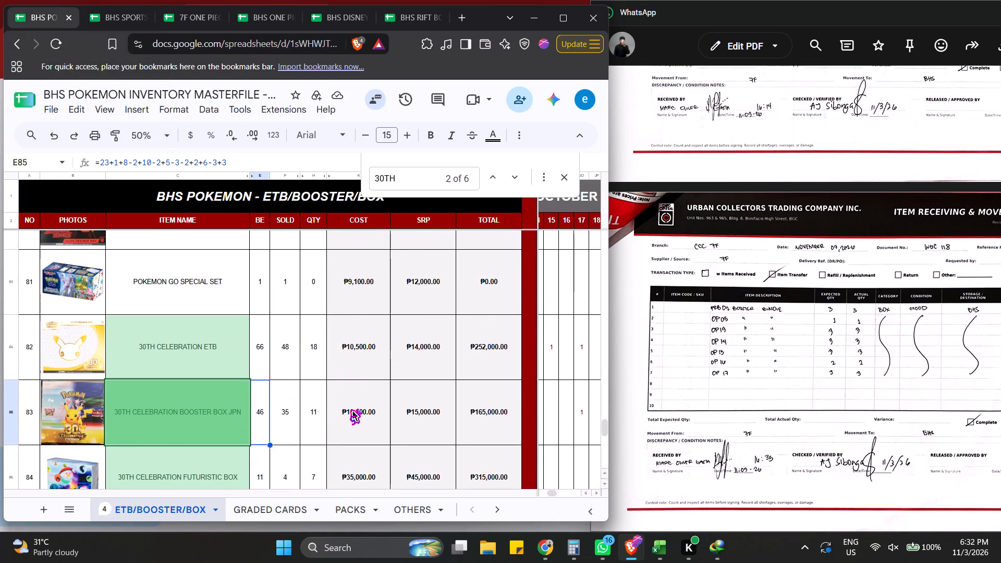
left_click(393, 511)
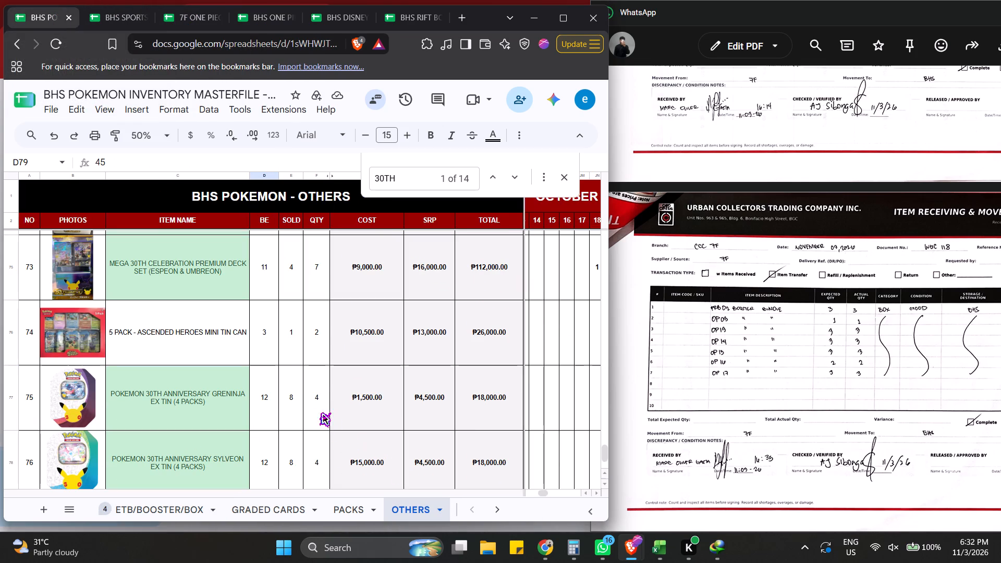
left_click(425, 415)
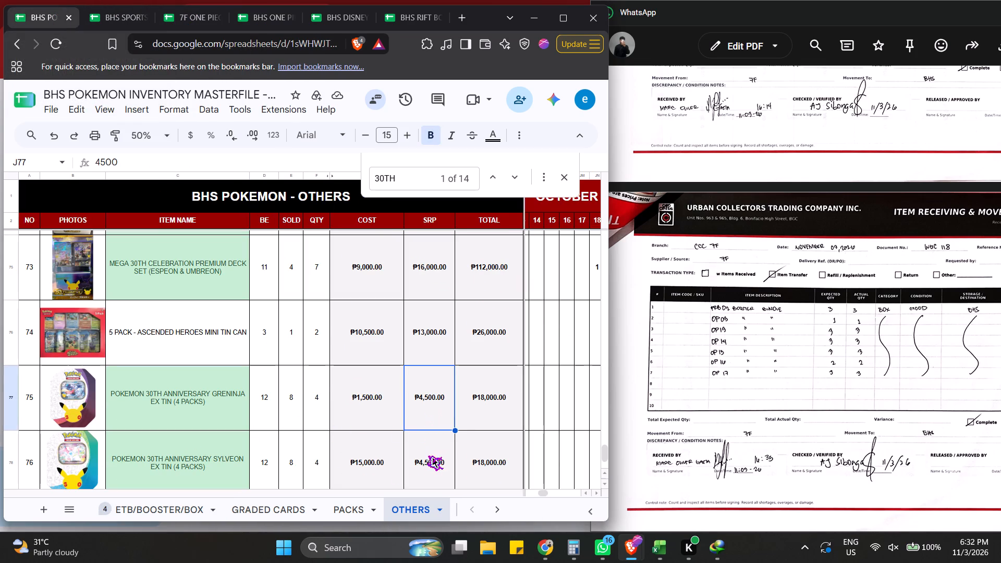
left_click(428, 455)
left_click(432, 408)
scroll(438, 405, "down", 15)
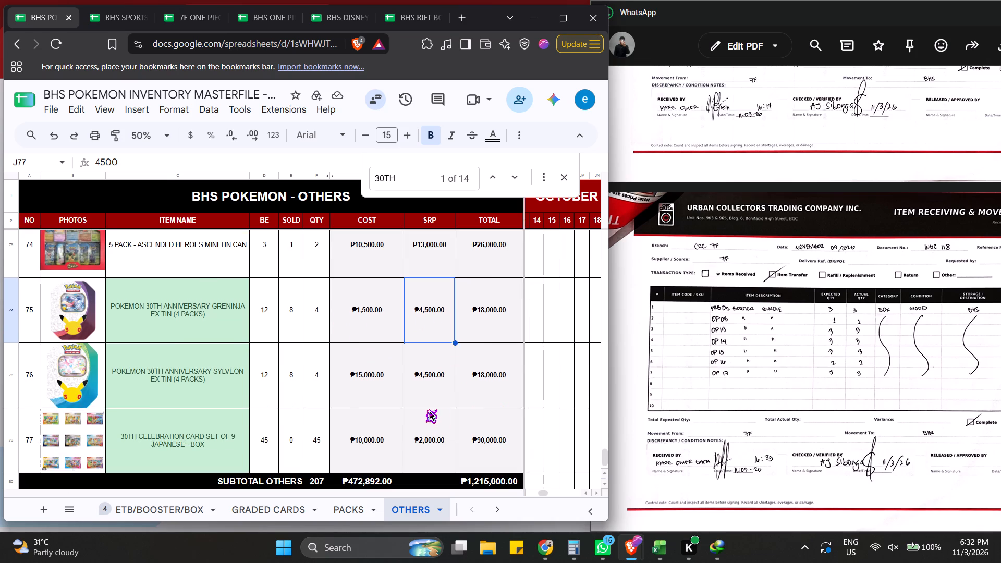
scroll(441, 402, "up", 5)
scroll(436, 378, "up", 19)
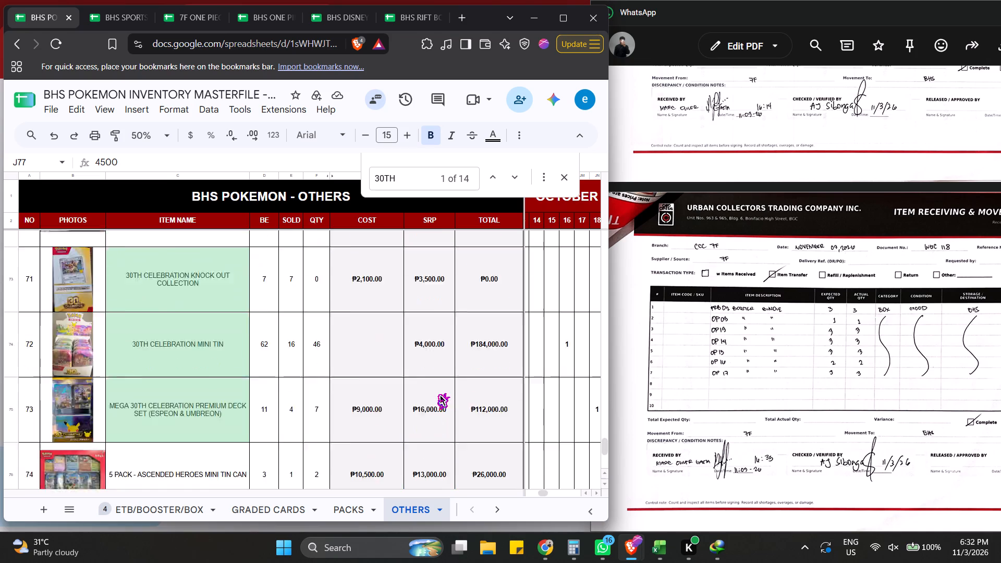
scroll(435, 393, "up", 20)
scroll(435, 393, "up", 20)
scroll(435, 393, "up", 10)
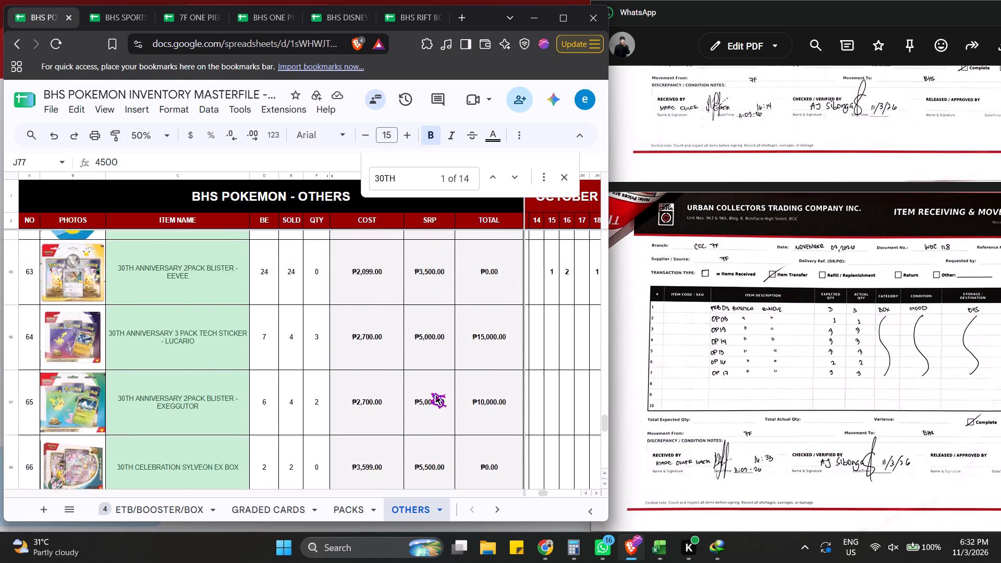
scroll(431, 393, "up", 9)
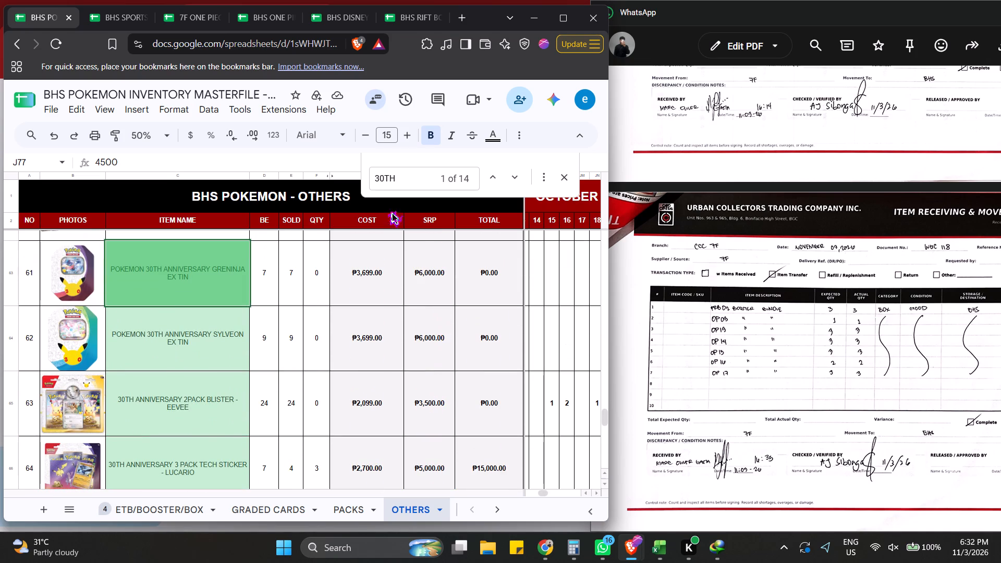
scroll(385, 340, "down", 8)
Compare the COST entries of EB-01 BOOSTER BOX and OP-03 BOOSTER BOX in the 7F ONE PIECE MASTERLIST.
left_click(176, 7)
left_click(186, 15)
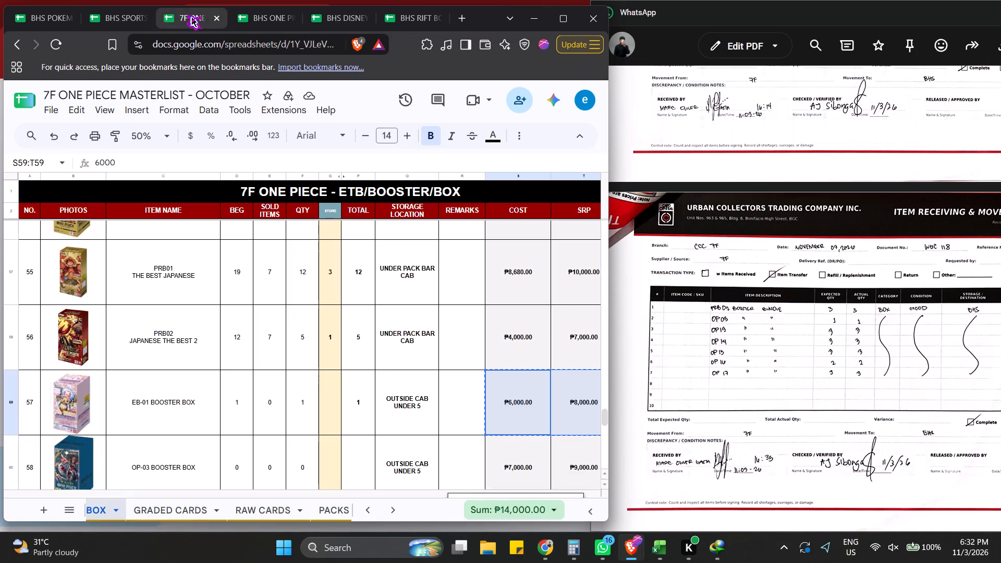
scroll(396, 354, "down", 5)
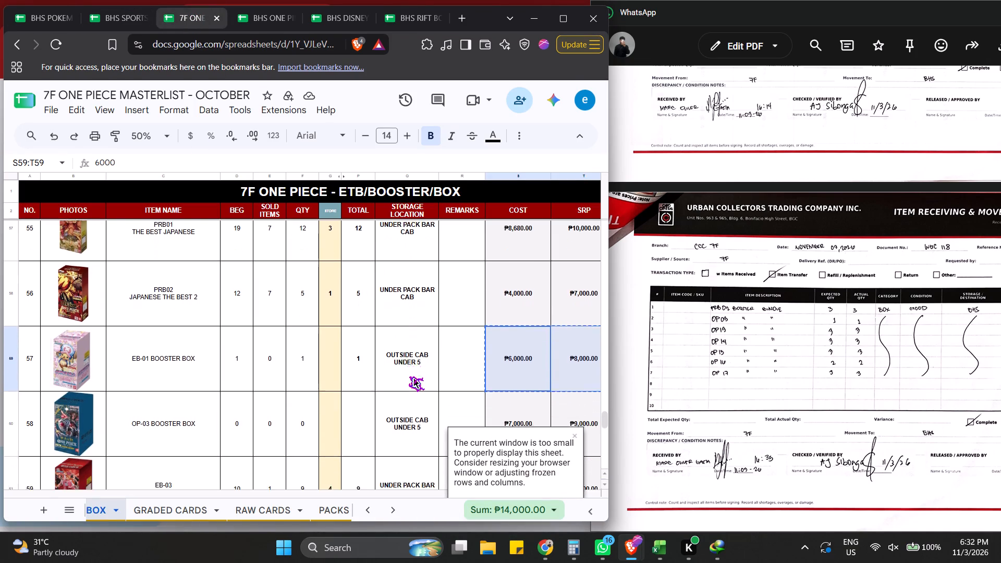
scroll(409, 376, "down", 4)
left_click(523, 345)
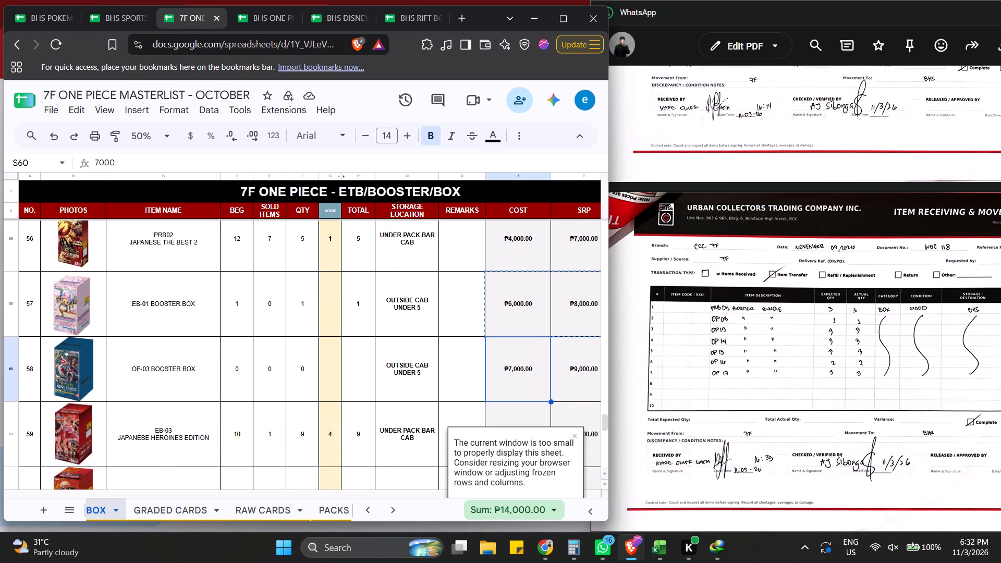
left_click(524, 308)
left_click(468, 311)
left_click(512, 305)
left_click(506, 360)
left_click(508, 305)
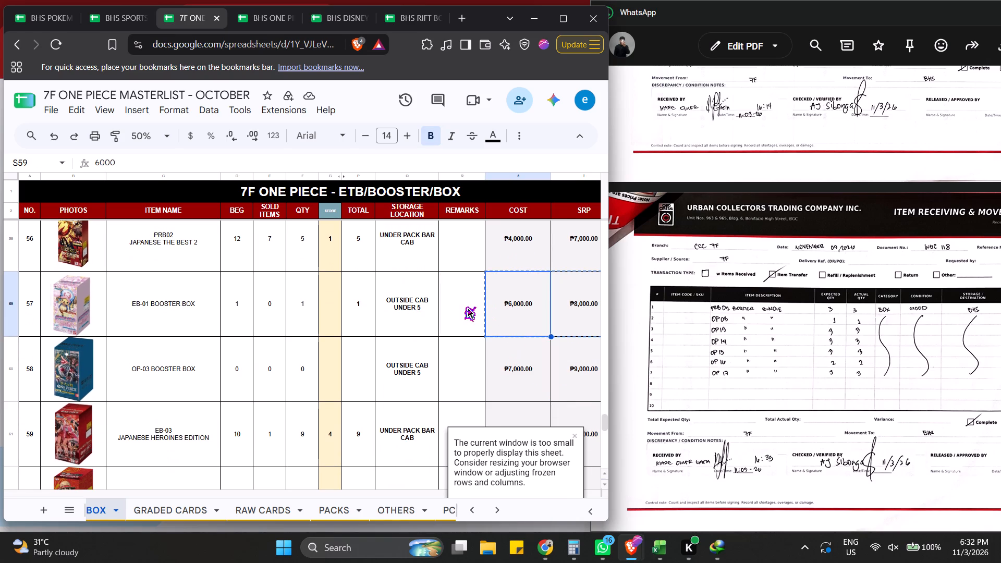
left_click(505, 362)
left_click(505, 303)
left_click(489, 385)
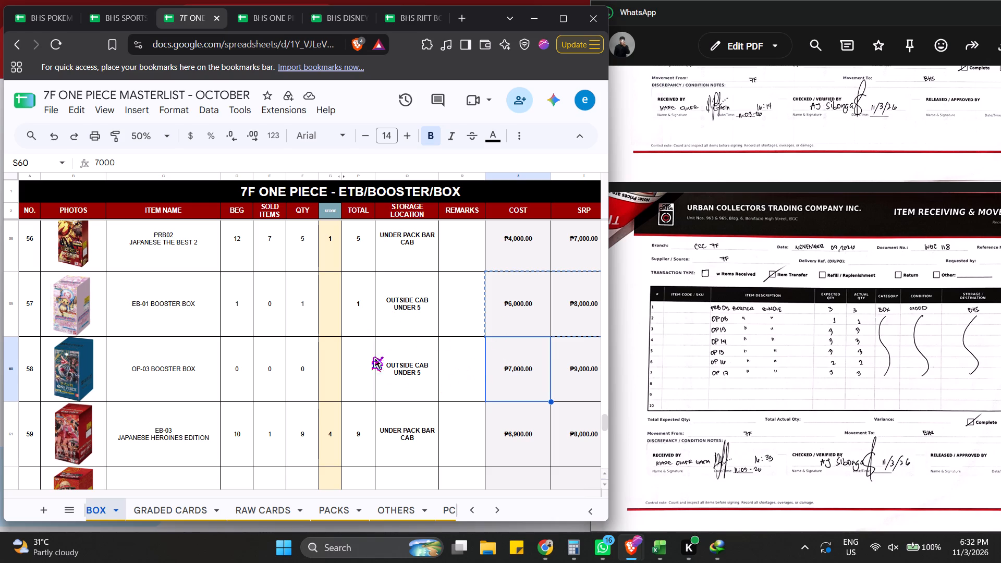
Check the BEG, SOLD ITEMS, QTY, STORE and TOTAL entries of PRB02 JAPANESE THE BEST 2 in the 7F ONE PIECE MASTERLIST.
left_click(248, 247)
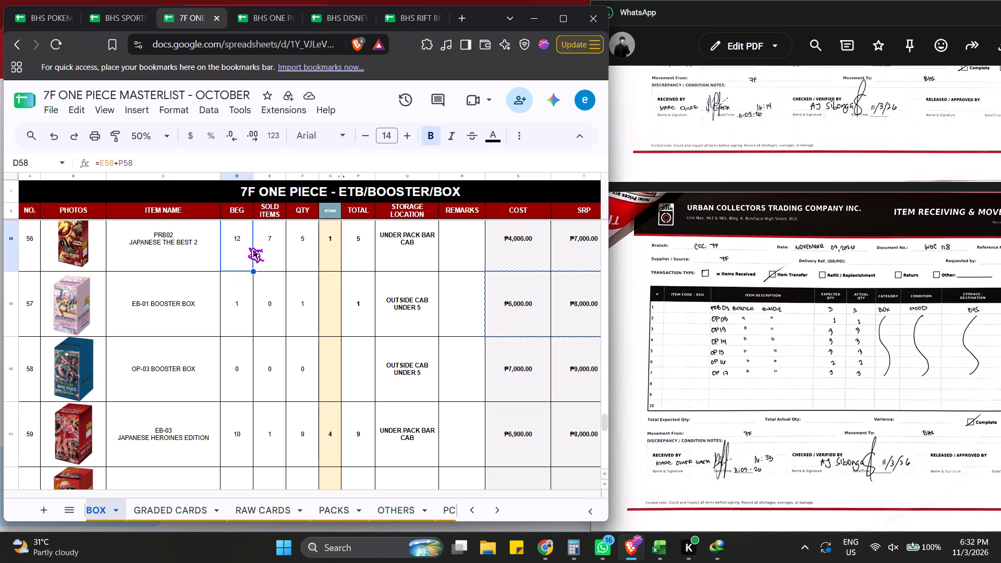
scroll(287, 273, "up", 3)
left_click(262, 278)
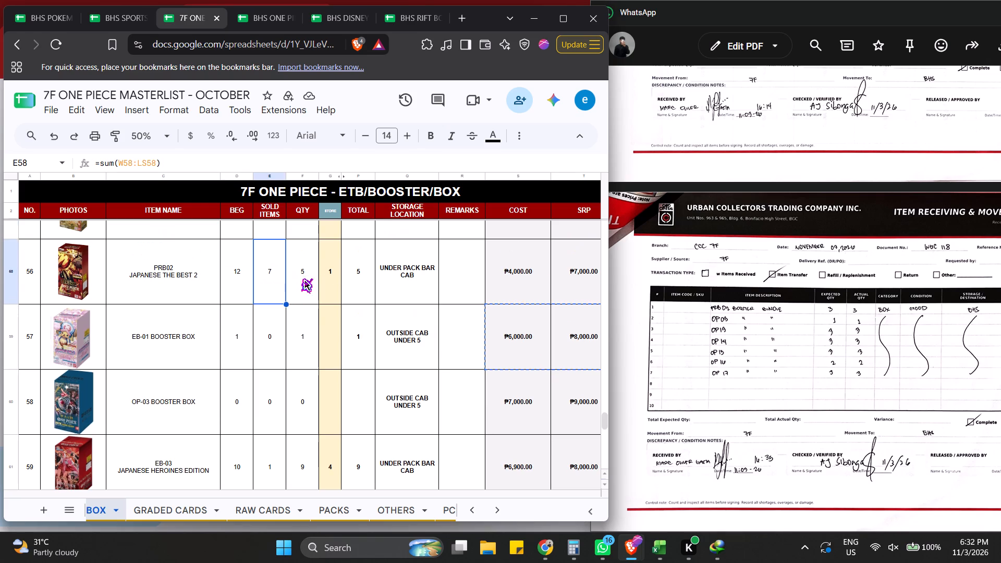
left_click(312, 278)
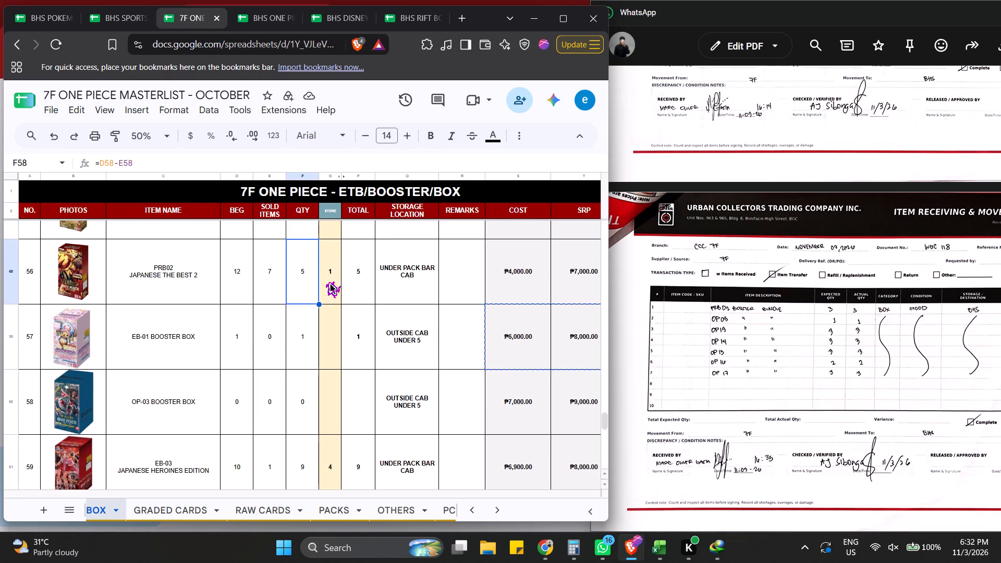
left_click(305, 278)
left_click(335, 278)
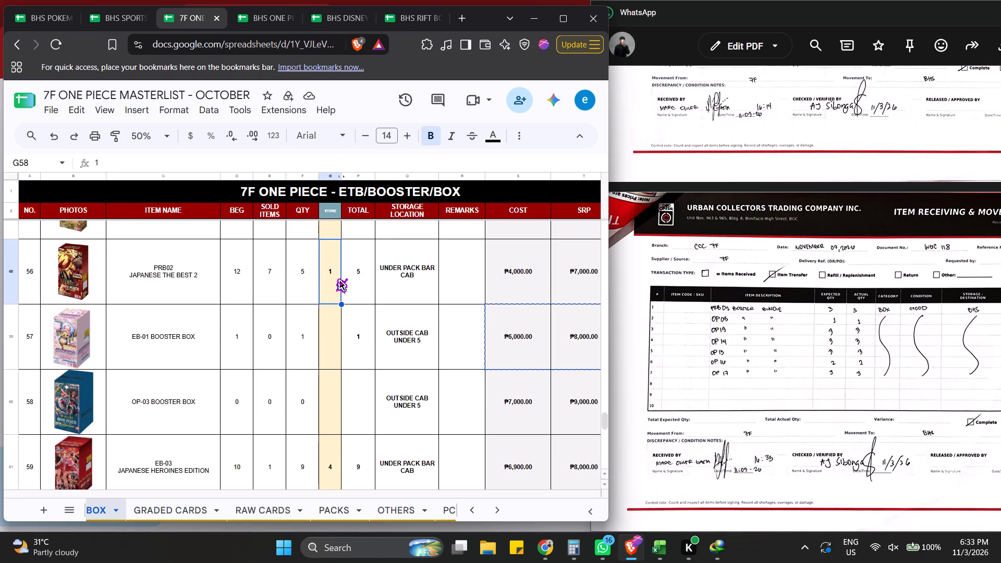
left_click(360, 276)
left_click(335, 277)
left_click(307, 278)
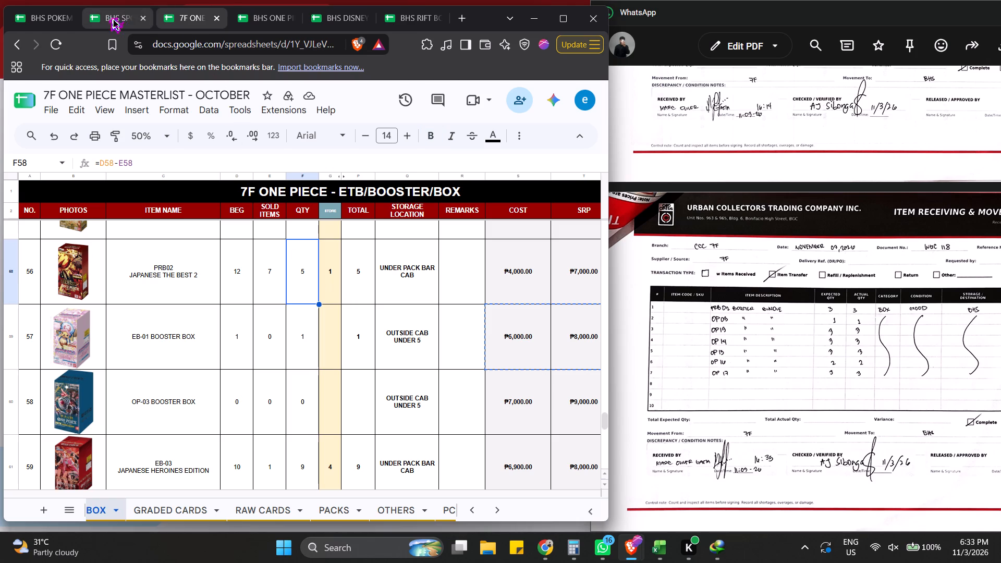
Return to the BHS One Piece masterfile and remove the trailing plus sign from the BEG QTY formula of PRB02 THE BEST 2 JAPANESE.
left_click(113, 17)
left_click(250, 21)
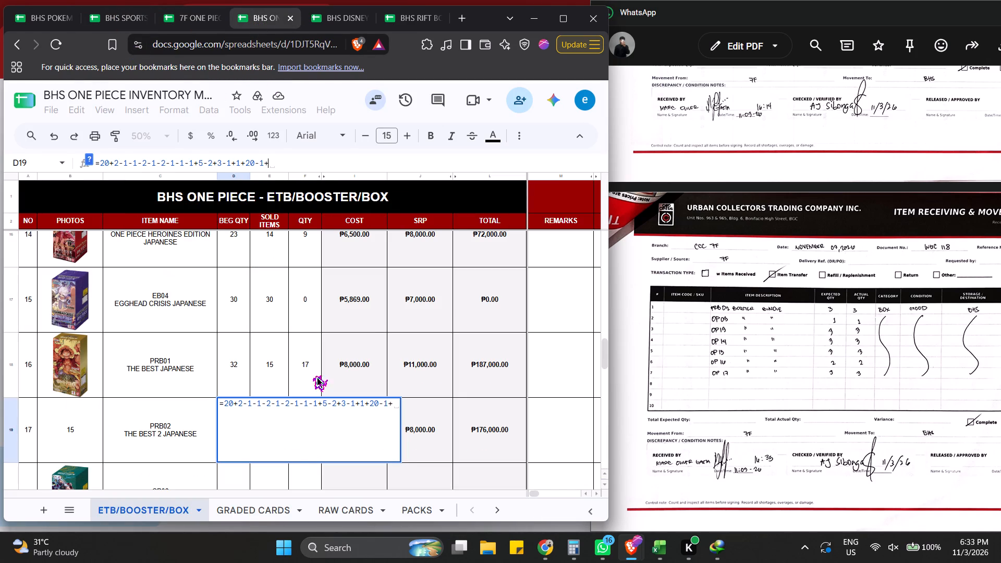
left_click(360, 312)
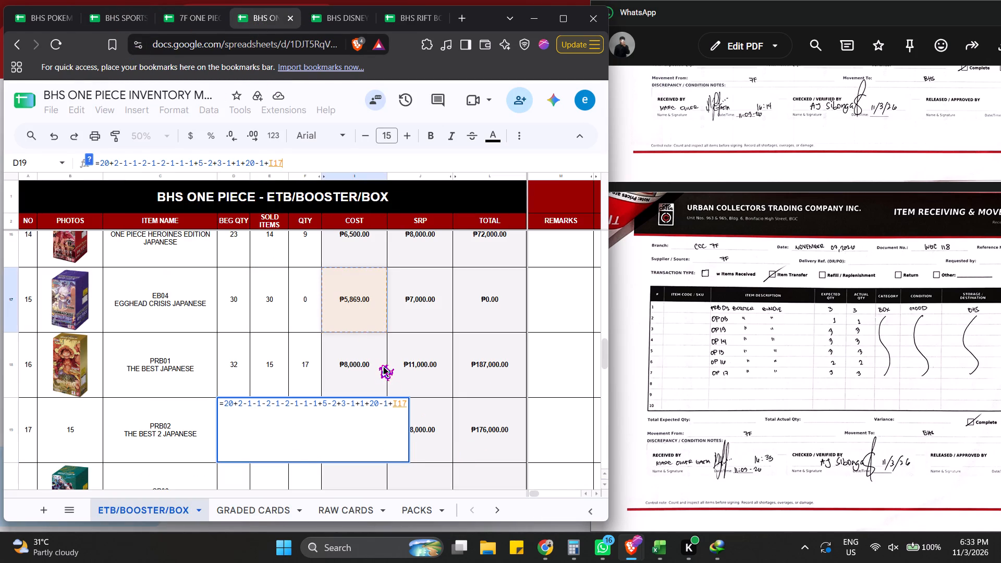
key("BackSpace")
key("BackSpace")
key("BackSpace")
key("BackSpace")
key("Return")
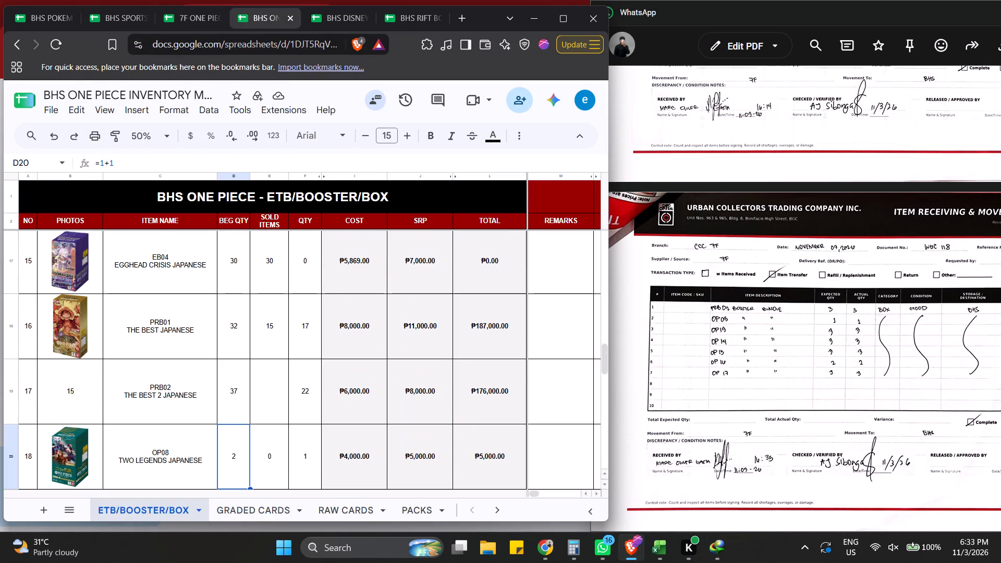
Fill the SOLD ITEMS formula of PRB01 THE BEST JAPANESE down into the empty SOLD ITEMS cell of PRB02 THE BEST 2 JAPANESE.
left_click(236, 389)
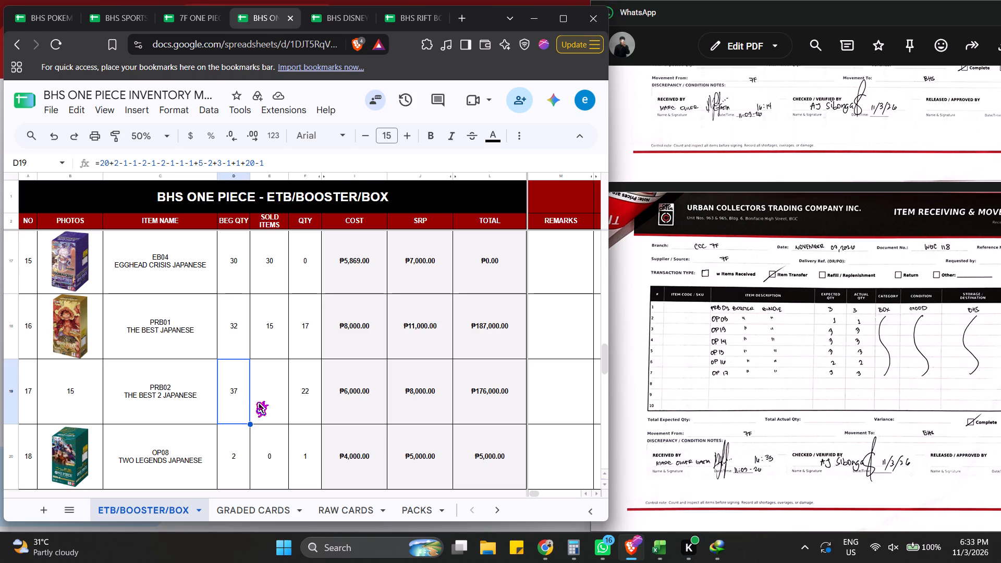
left_click(272, 396)
left_click(280, 322)
left_click_drag(286, 359, 286, 378)
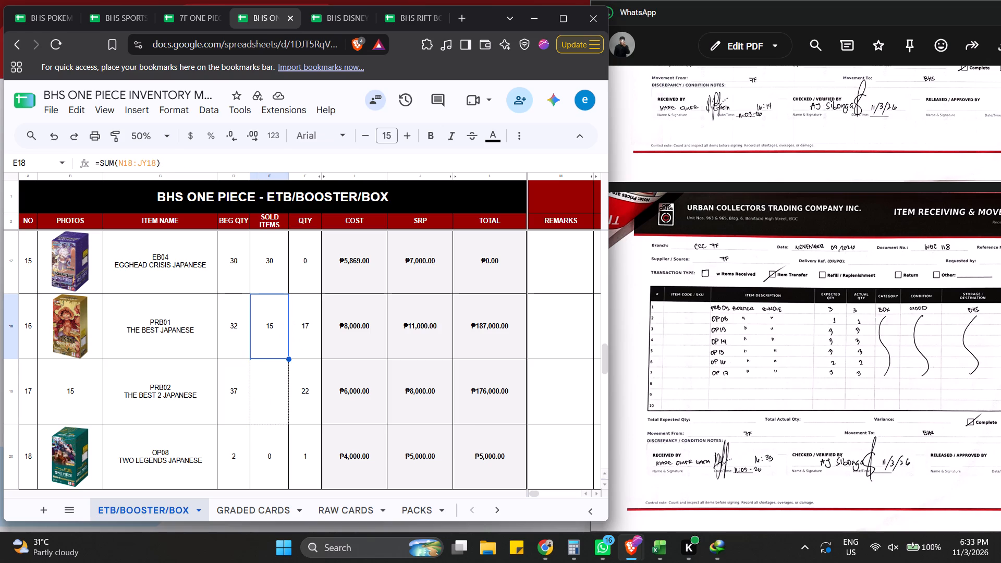
left_click_drag(286, 378, 286, 405)
left_click(341, 410)
left_click(264, 395)
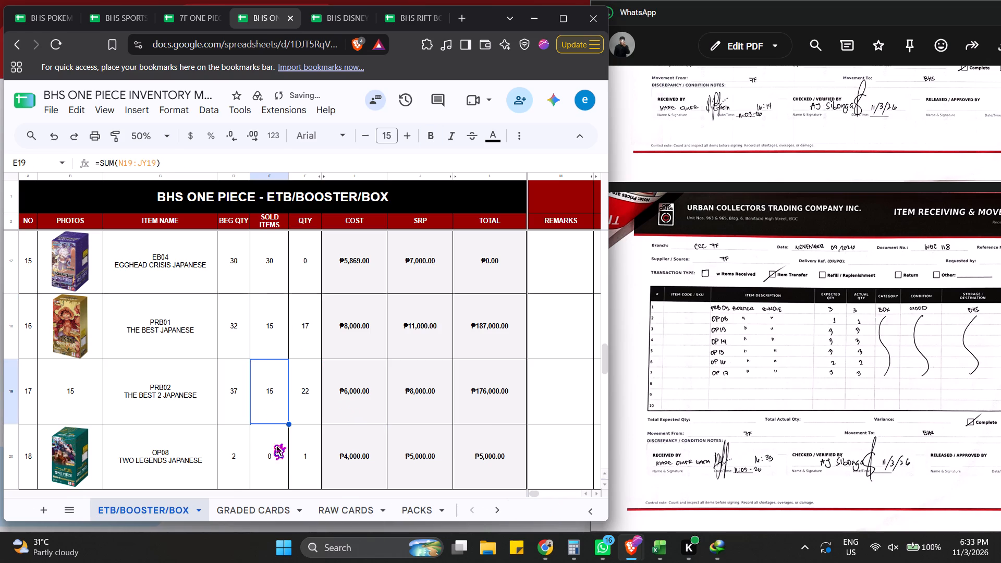
left_click(272, 457)
left_click(278, 390)
left_click(278, 331)
left_click(272, 390)
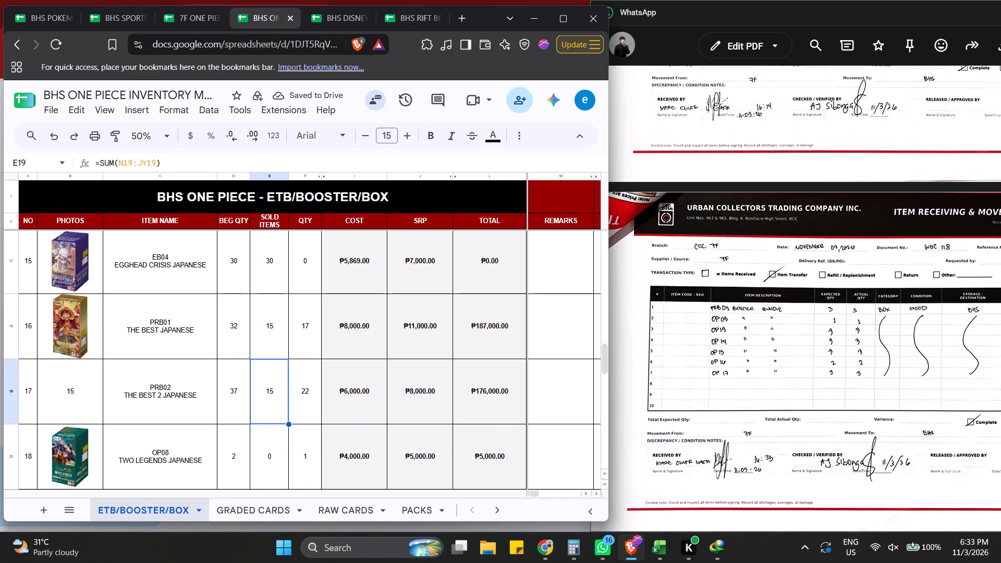
Append +3 to the BEG QTY formula of PRB02 THE BEST 2 JAPANESE.
left_click(242, 396)
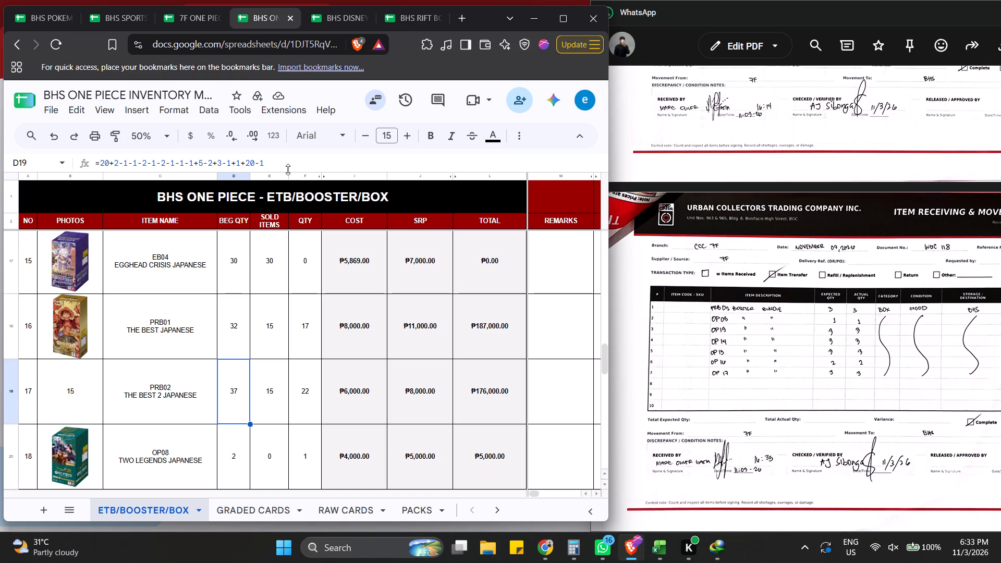
left_click(283, 167)
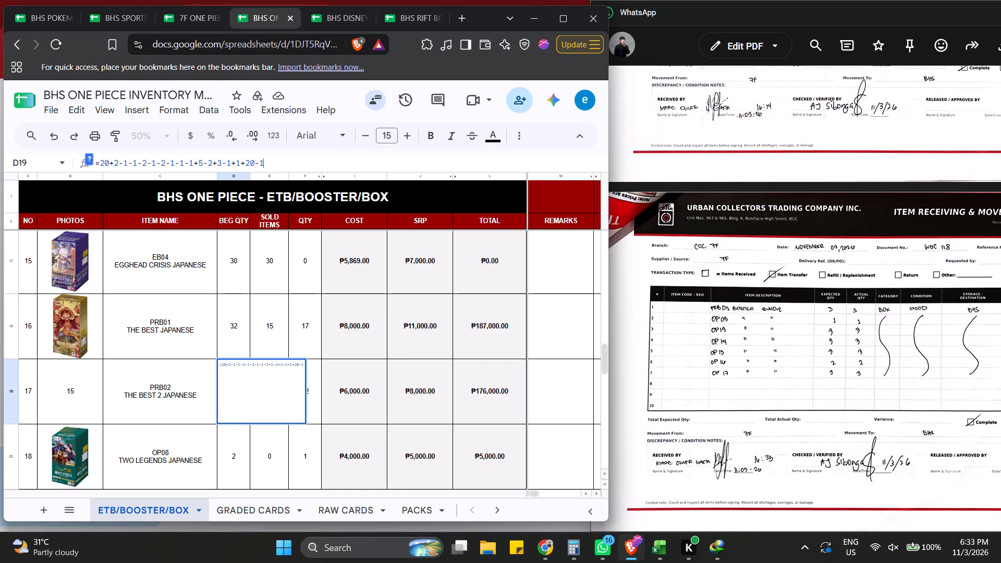
type("+3")
key("Return")
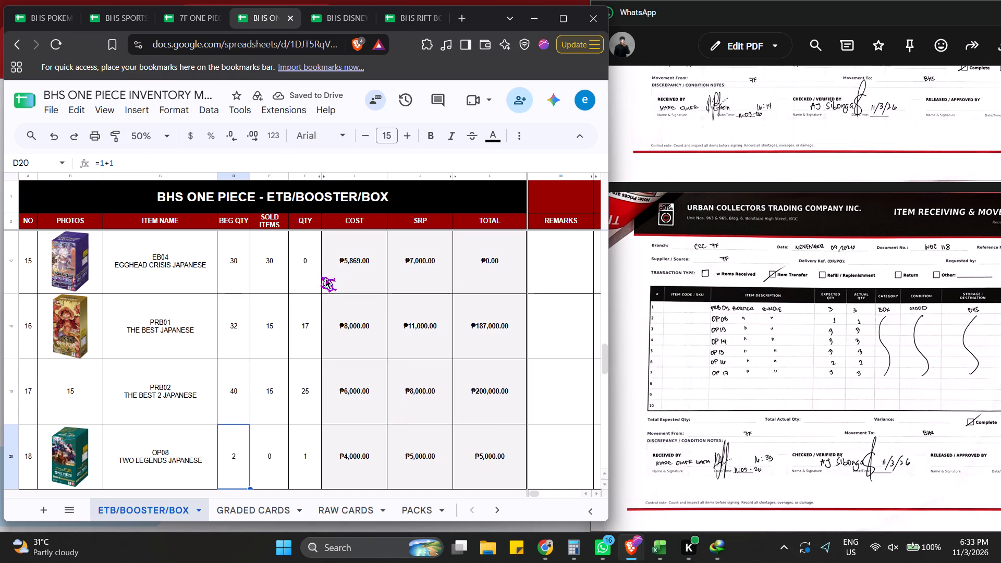
Look through the ETB/BOOSTER/BOX rows of the BHS One Piece sheet for the remaining items on form WDC 118.
scroll(295, 326, "up", 5)
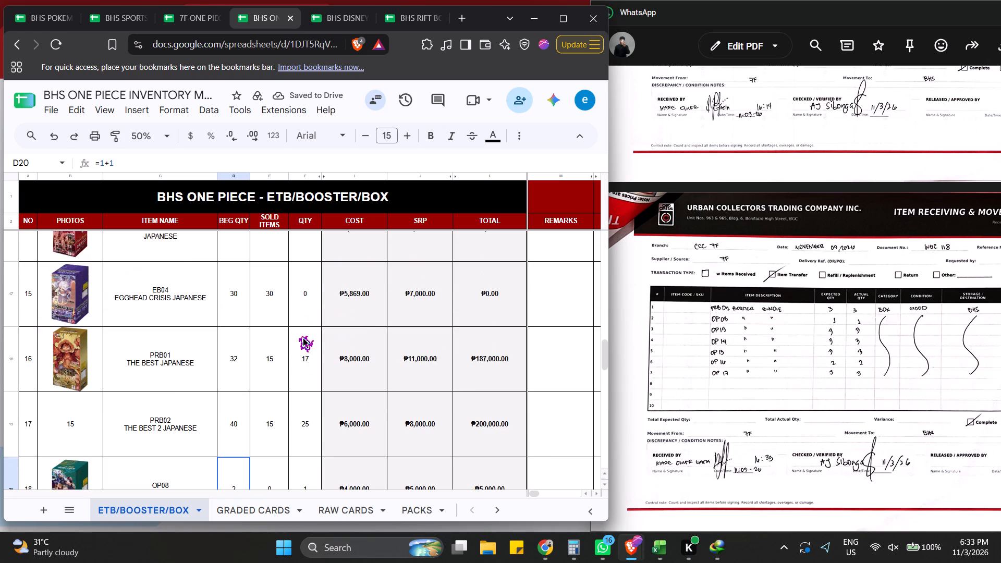
scroll(280, 307, "up", 8)
scroll(253, 291, "up", 20)
scroll(253, 291, "up", 6)
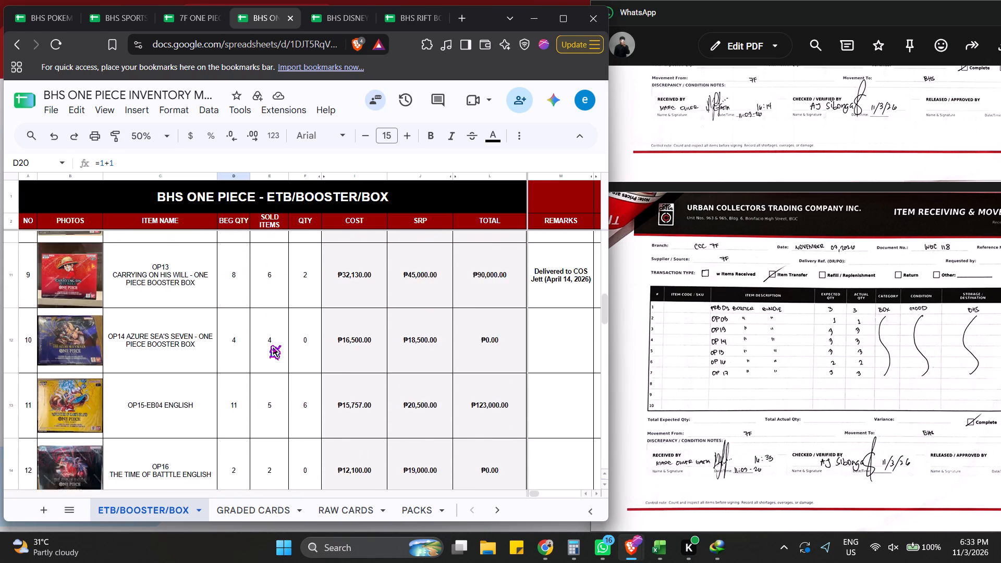
scroll(268, 345, "up", 20)
scroll(268, 345, "up", 20)
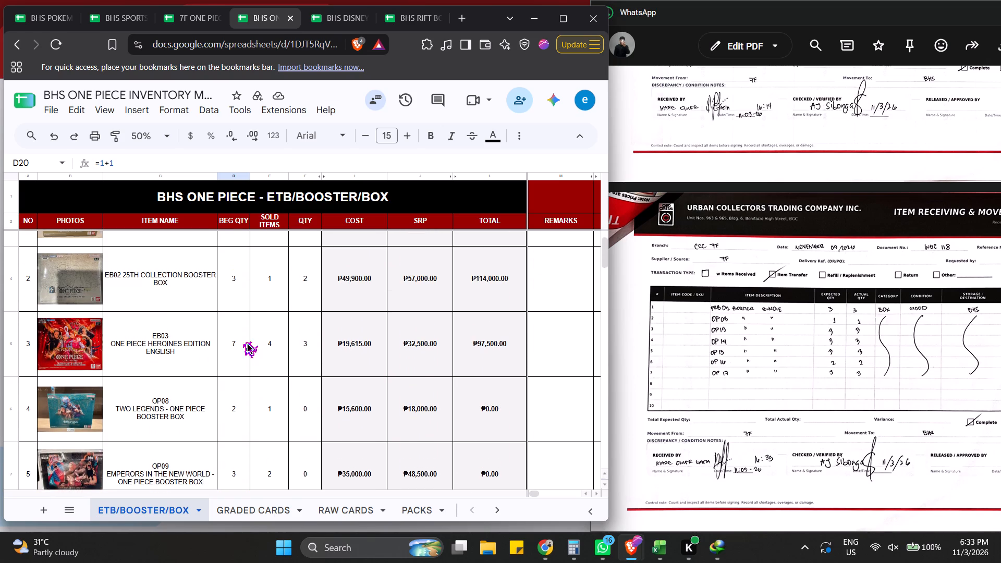
scroll(242, 341, "up", 14)
scroll(242, 341, "down", 15)
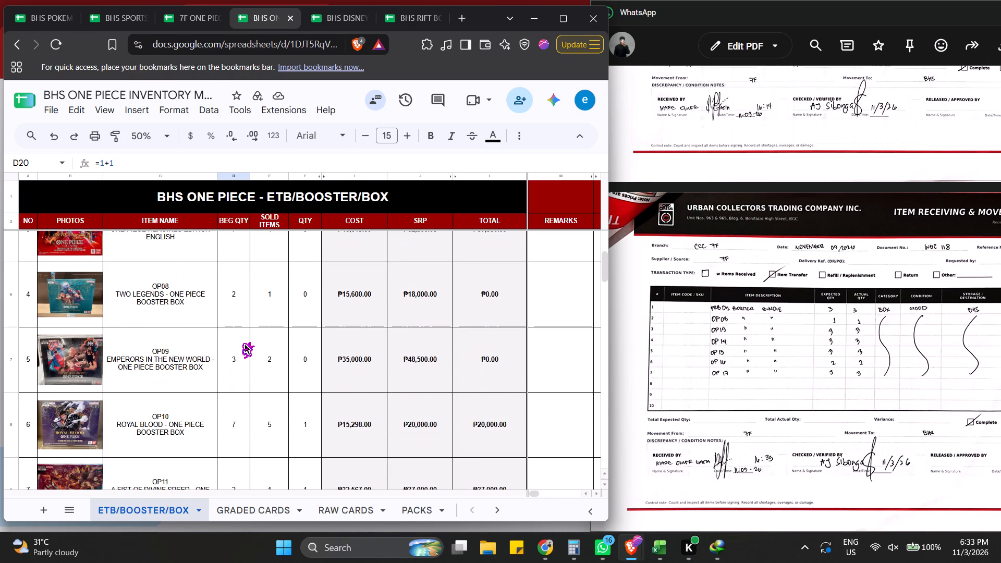
scroll(240, 342, "down", 14)
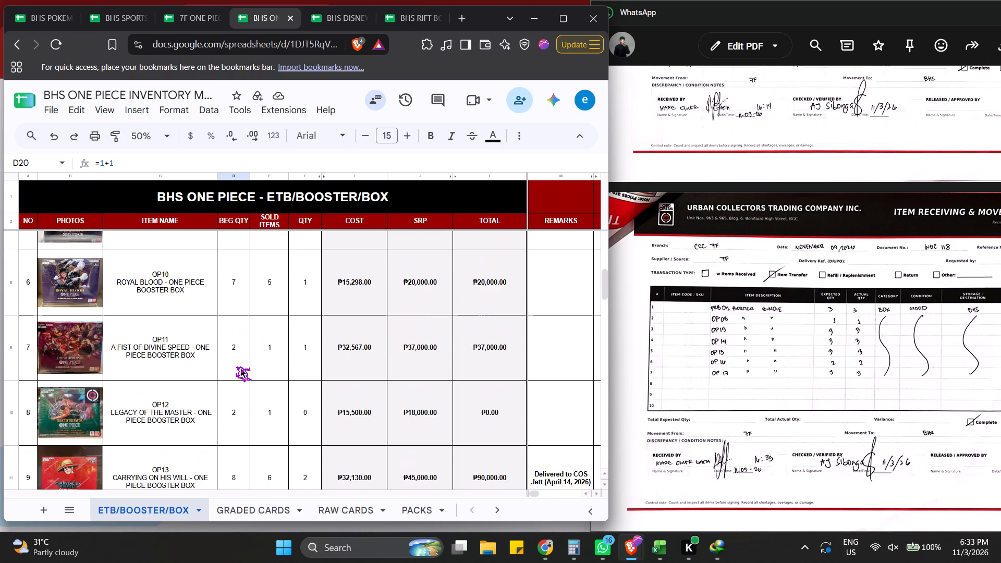
scroll(235, 373, "down", 20)
scroll(235, 373, "down", 17)
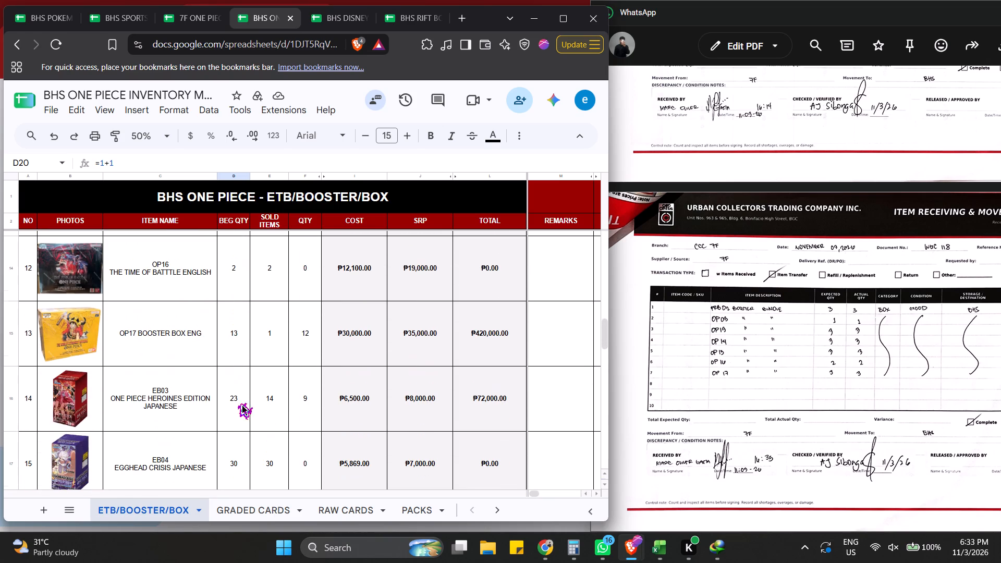
scroll(237, 401, "down", 19)
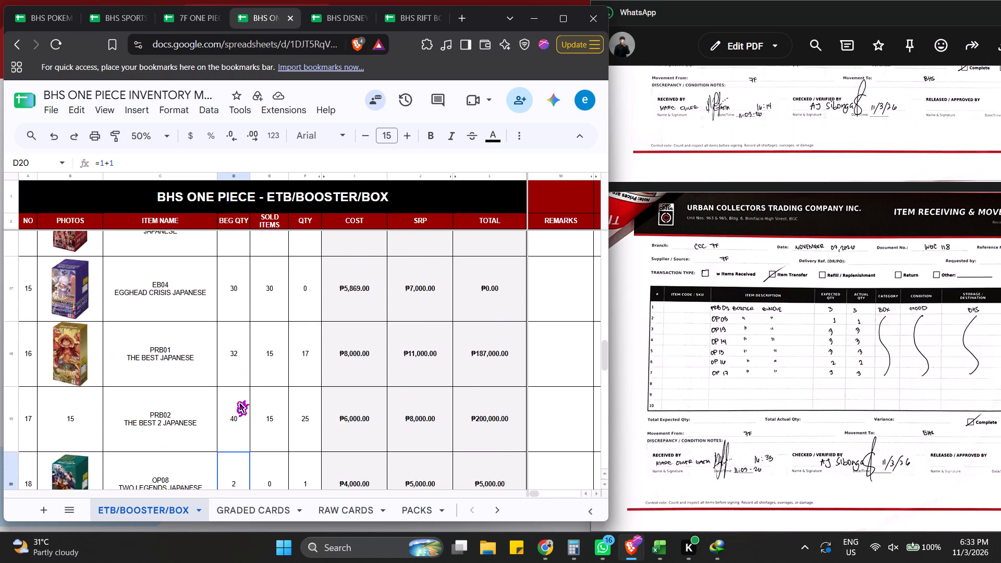
scroll(235, 400, "down", 15)
scroll(231, 384, "down", 13)
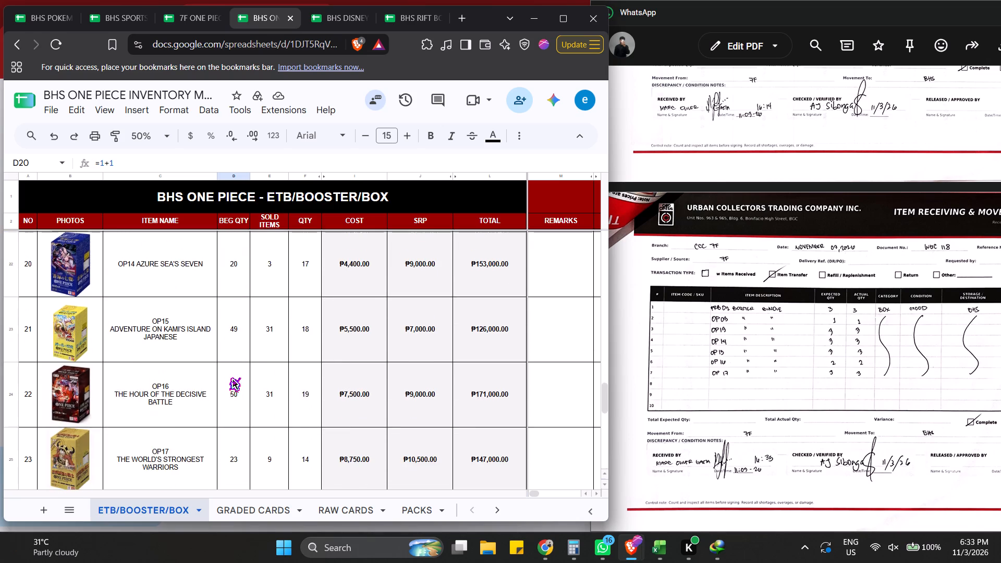
scroll(225, 381, "down", 14)
scroll(225, 382, "down", 16)
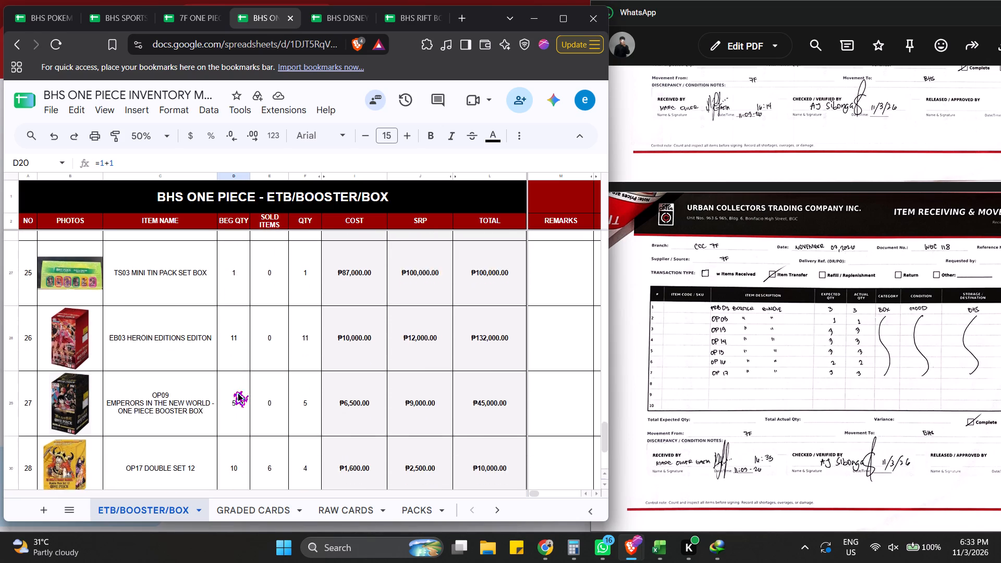
scroll(233, 391, "down", 11)
scroll(236, 387, "up", 18)
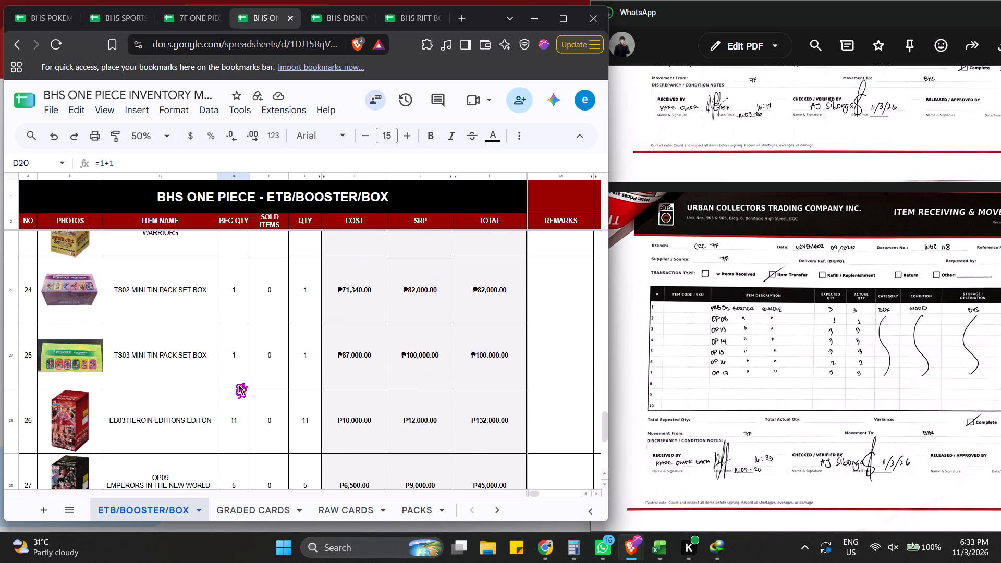
scroll(234, 383, "up", 18)
scroll(231, 374, "up", 14)
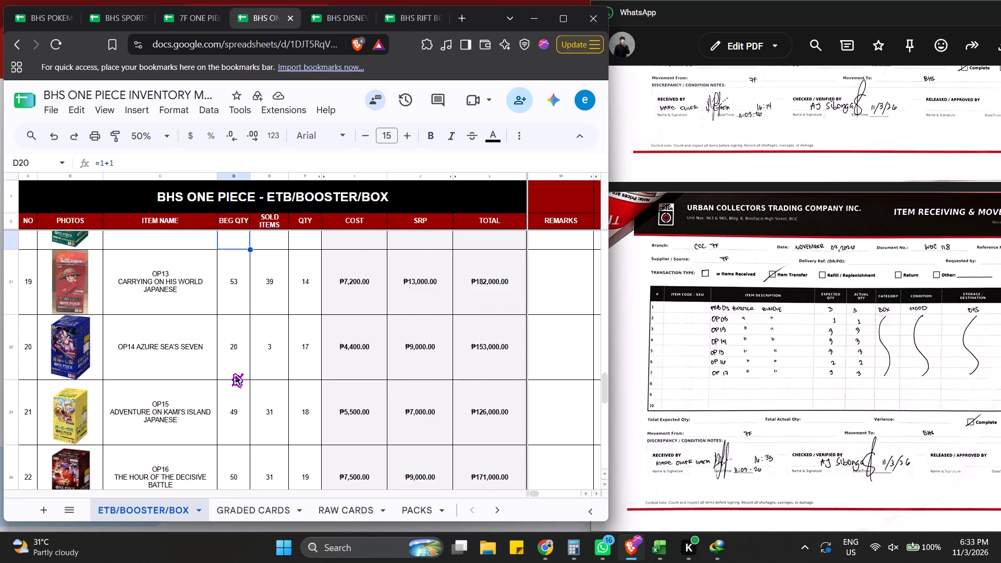
scroll(230, 373, "up", 13)
scroll(230, 371, "up", 19)
scroll(228, 366, "up", 20)
scroll(228, 366, "up", 6)
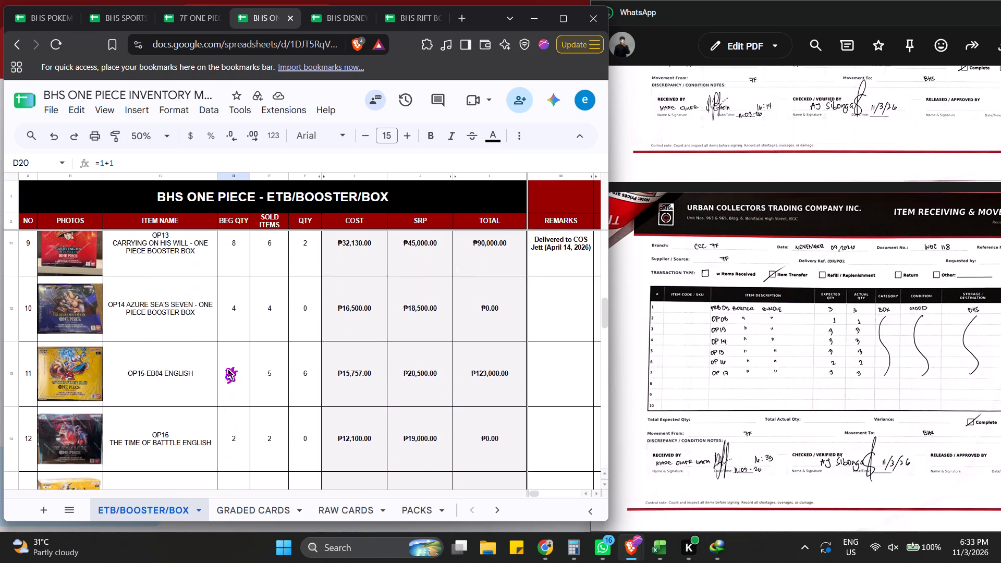
scroll(223, 367, "up", 4)
scroll(219, 370, "down", 1)
scroll(219, 370, "up", 20)
scroll(219, 370, "up", 8)
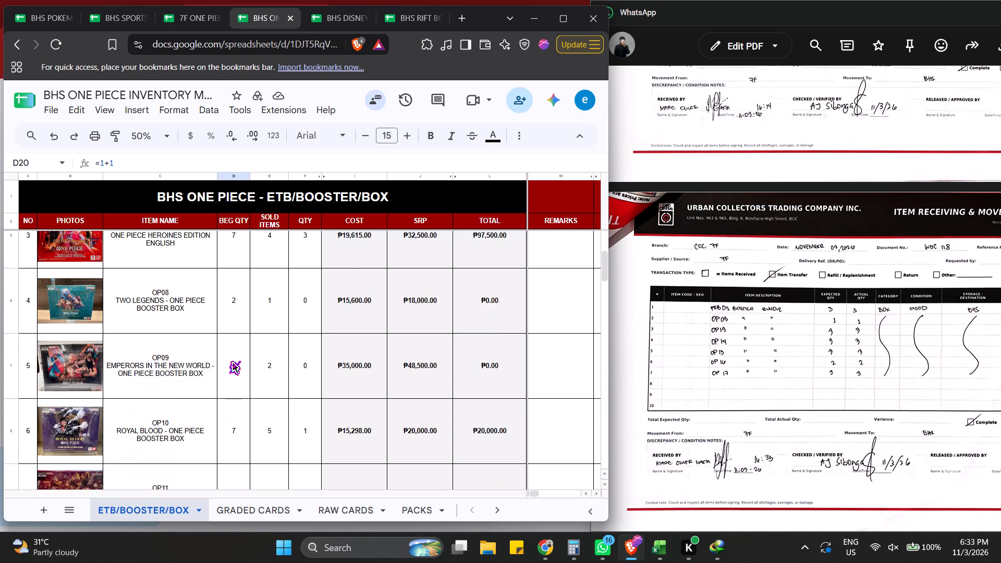
scroll(228, 360, "up", 20)
scroll(228, 360, "up", 3)
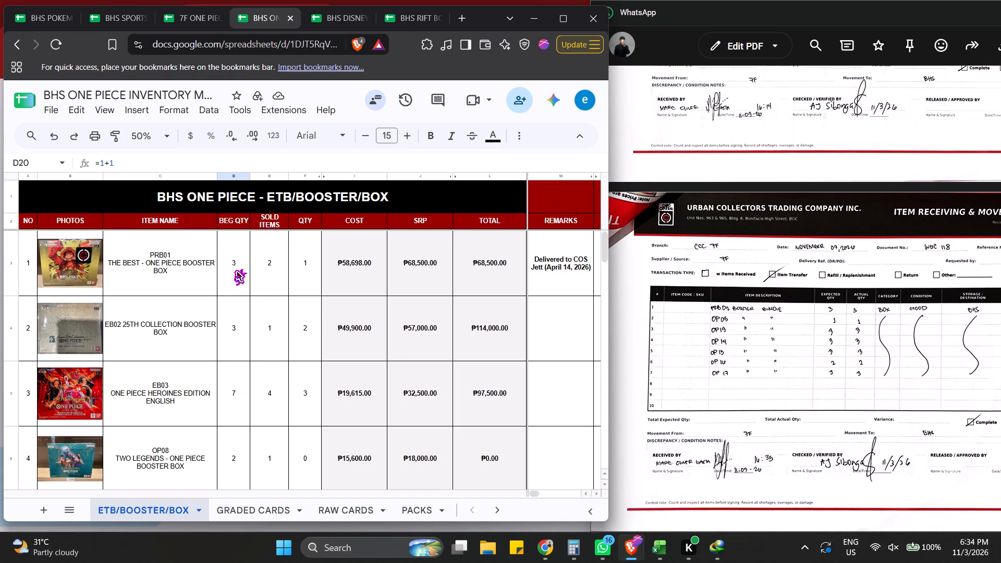
Go through the BEG QTY formulas of the ETB/BOOSTER/BOX rows, from PRB01 down to OP13 CARRYING ON HIS WORLD JAPANESE, against form WDC 118.
left_click(249, 266)
scroll(245, 335, "down", 1)
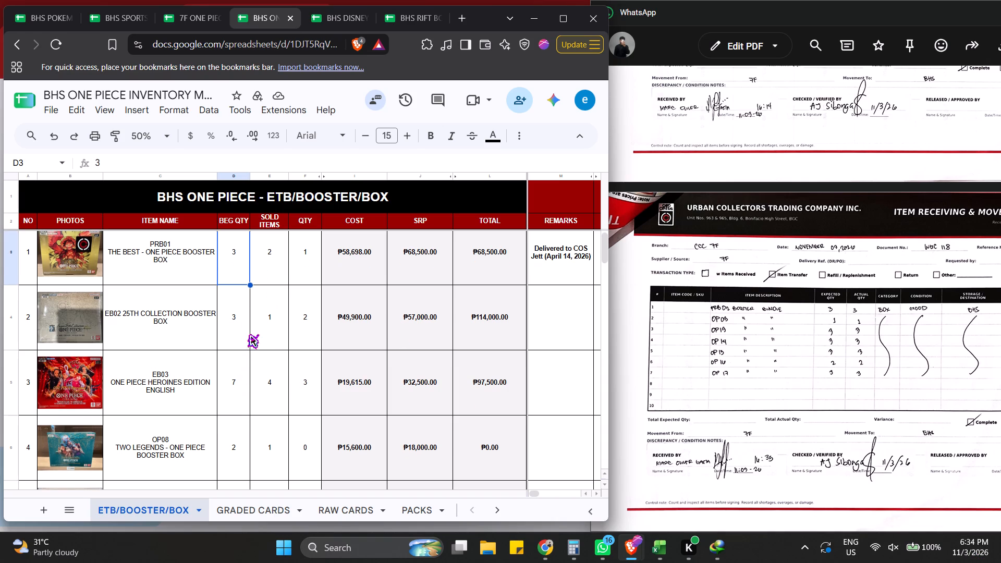
key("Down")
key("Down")
key("Down")
key("Down")
key("Down")
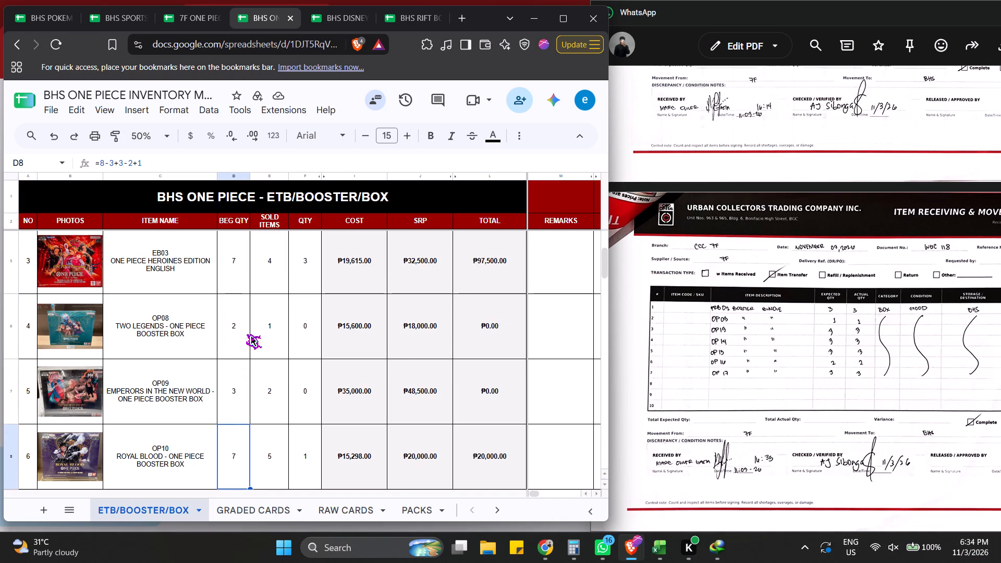
key("Up")
key("Down")
key("Down")
key("Down")
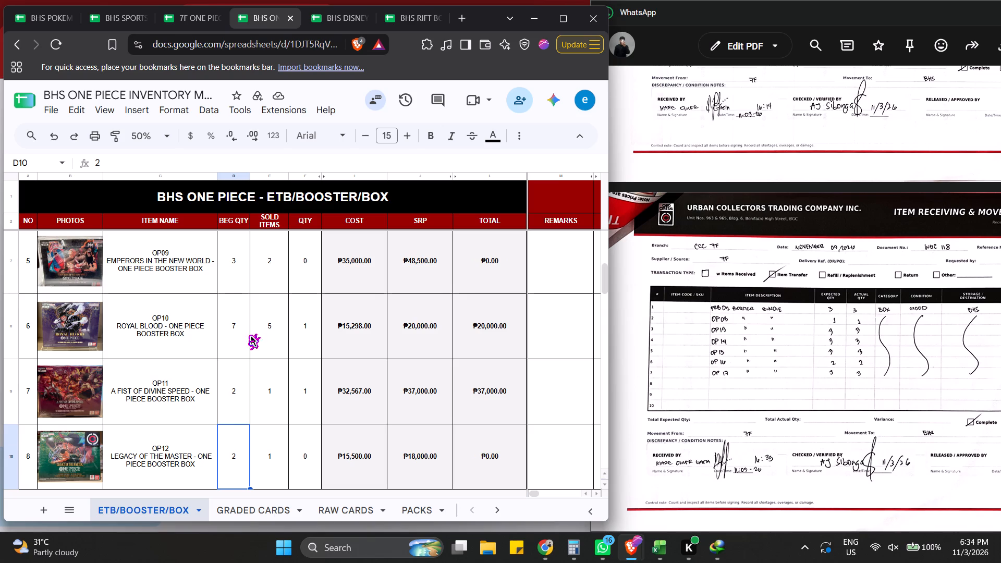
key("Up")
key("Up")
key("Up")
key("Up")
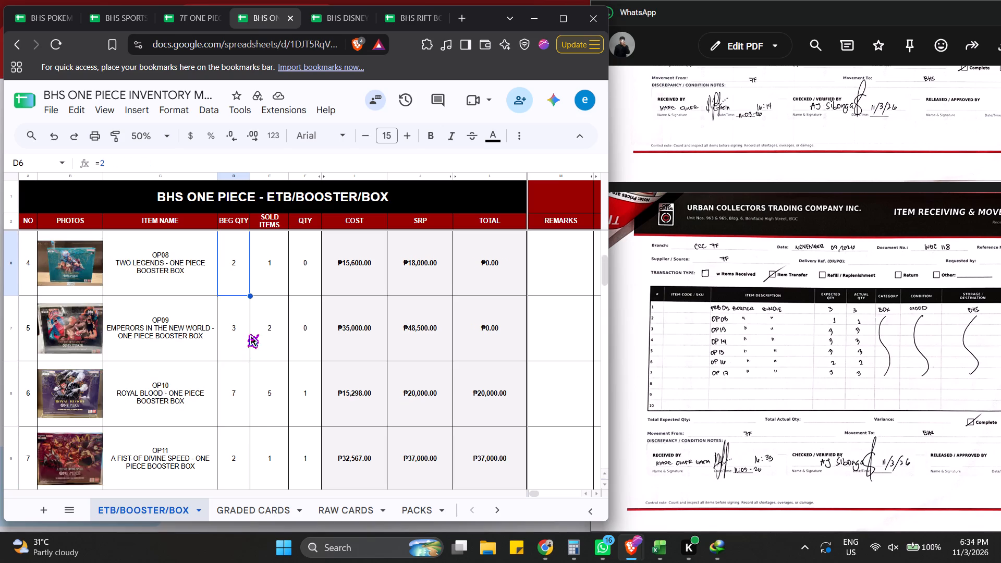
key("Up")
key("Down")
key("Down")
key("Down")
key("Down")
key("Down")
key("Down")
key("Down")
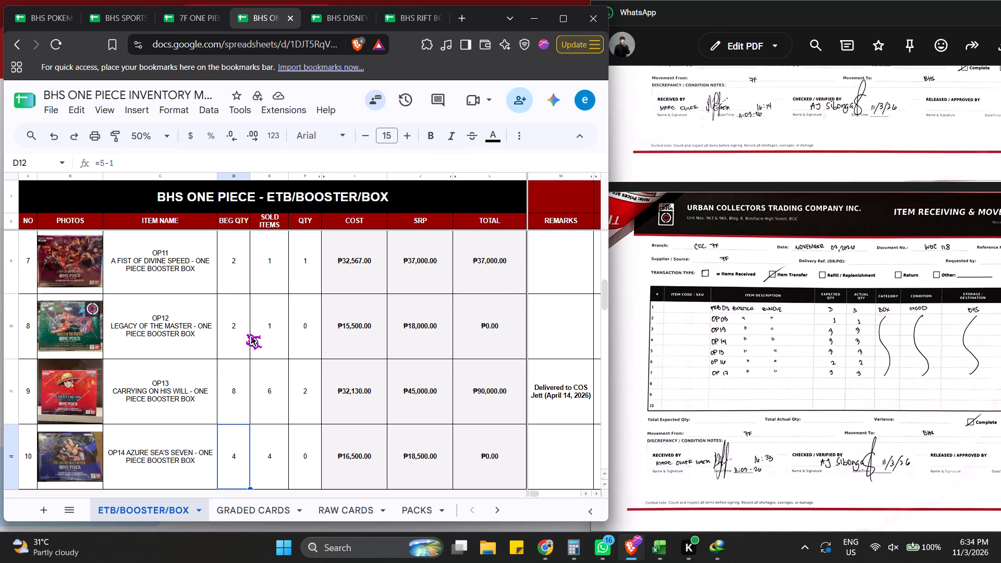
key("Down")
key("Down")
key("Down")
key("Down")
key("Down")
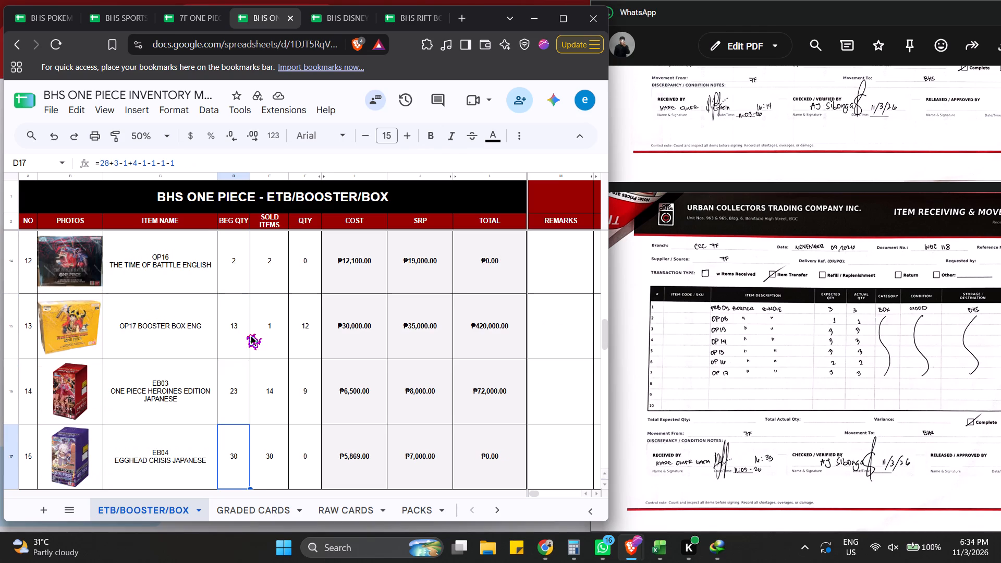
key("Up")
key("Down")
key("Down")
key("Down")
key("Down")
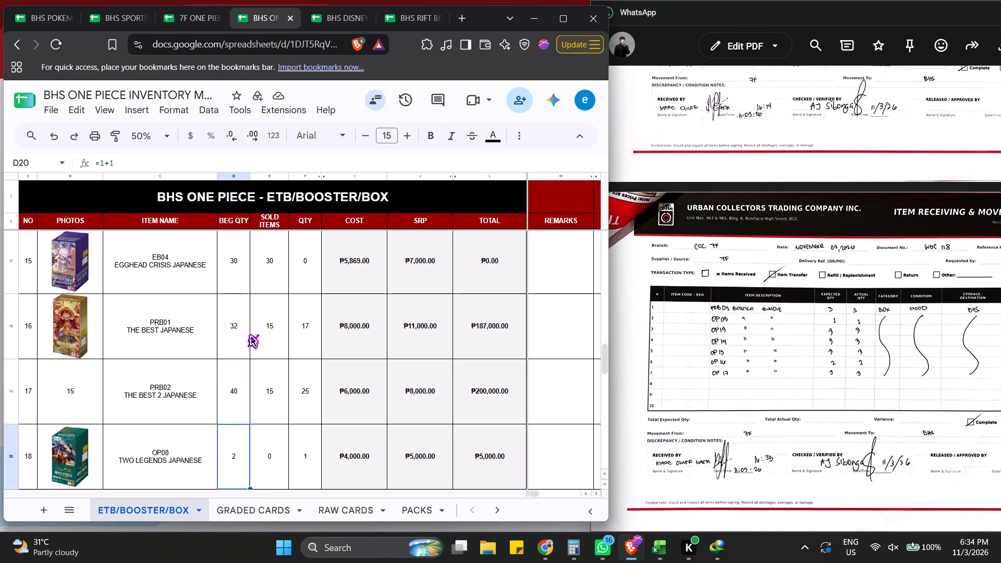
key("Down")
key("Down")
key("Up")
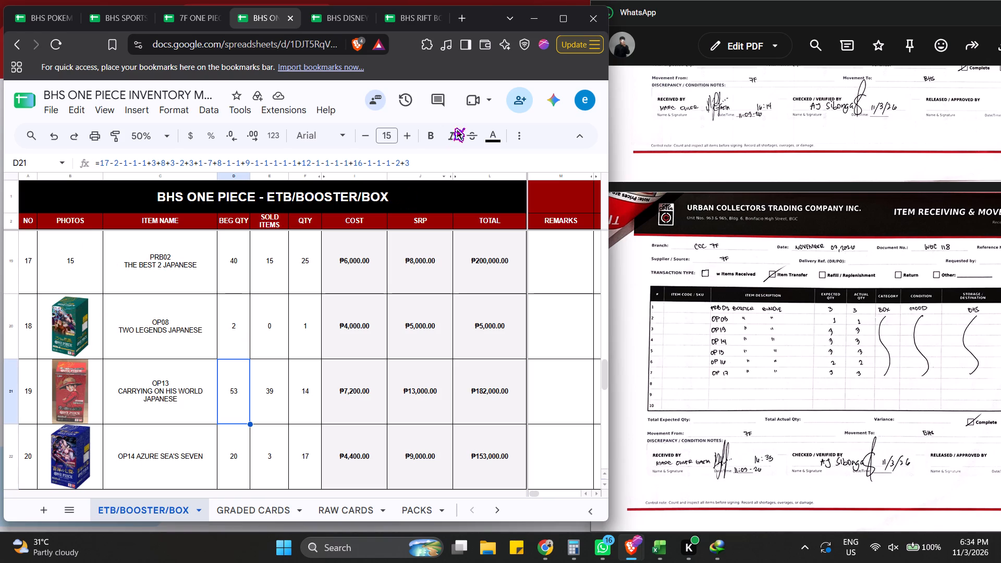
Check the edit history of the BEG QTY cell of OP13 CARRYING ON HIS WORLD JAPANESE.
right_click(232, 396)
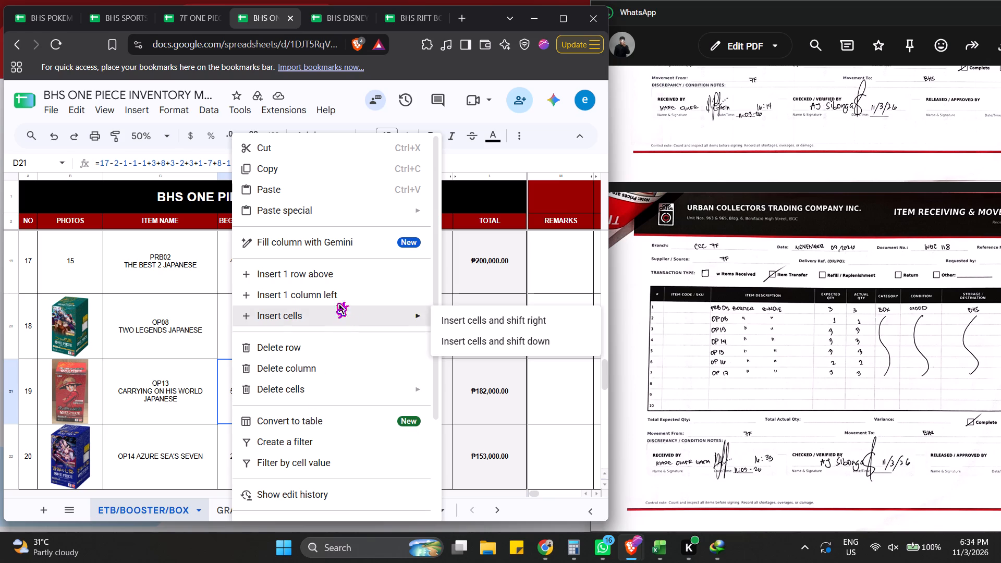
left_click(338, 485)
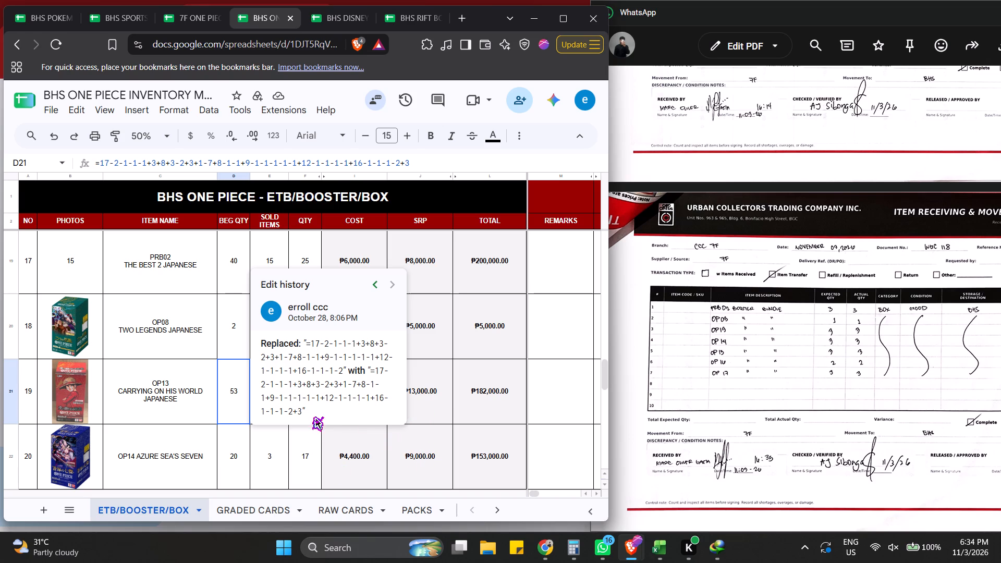
left_click(331, 454)
Append +3 to the BEG QTY formula of OP13 CARRYING ON HIS WORLD JAPANESE.
left_click(223, 396)
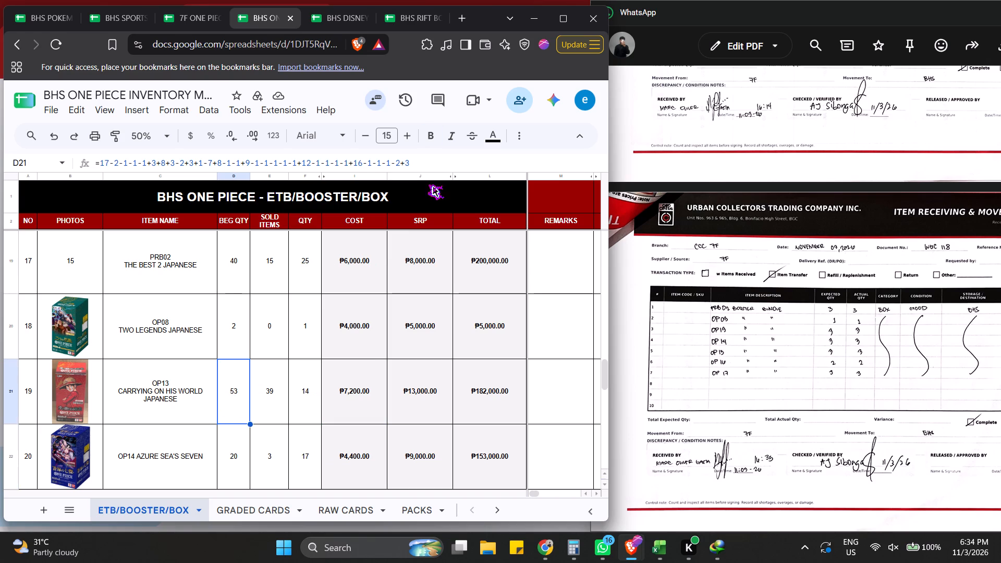
left_click(432, 161)
type("+3")
key("Return")
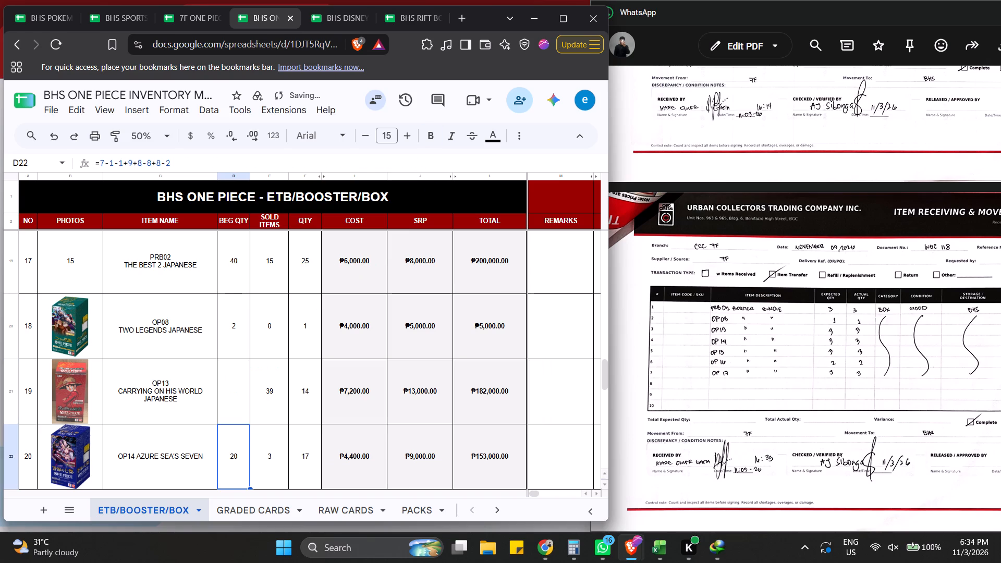
left_click(238, 397)
Append +3 to the BEG QTY formula of OP14 AZURE SEA'S SEVEN in row 20 of the Japanese boxes.
left_click(240, 451)
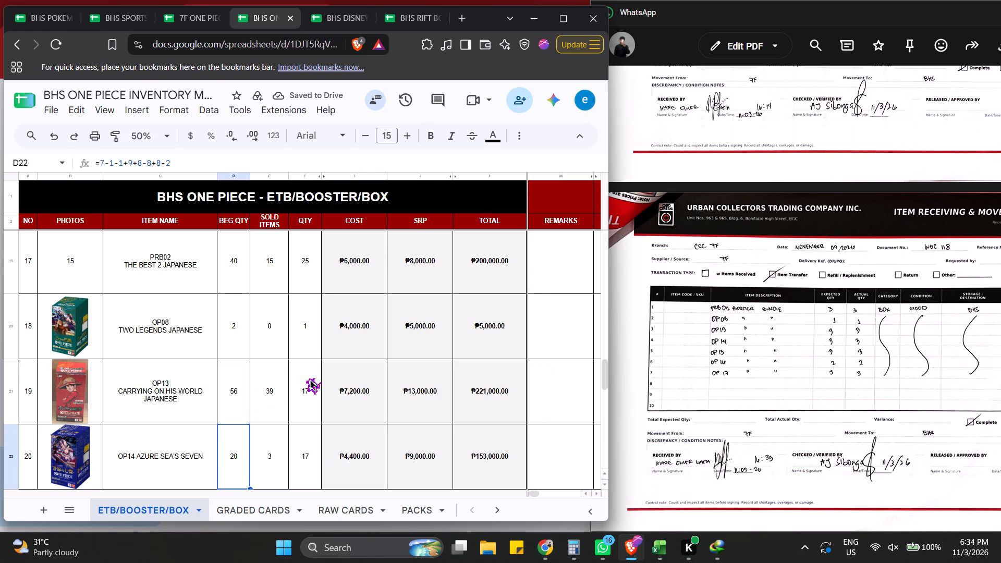
scroll(246, 442, "down", 1)
left_click(230, 444)
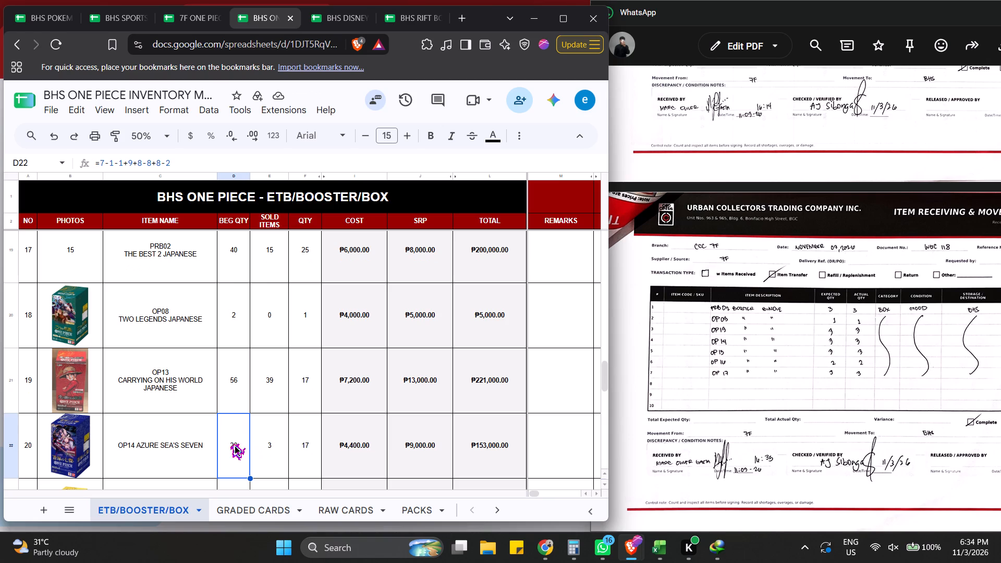
left_click(215, 161)
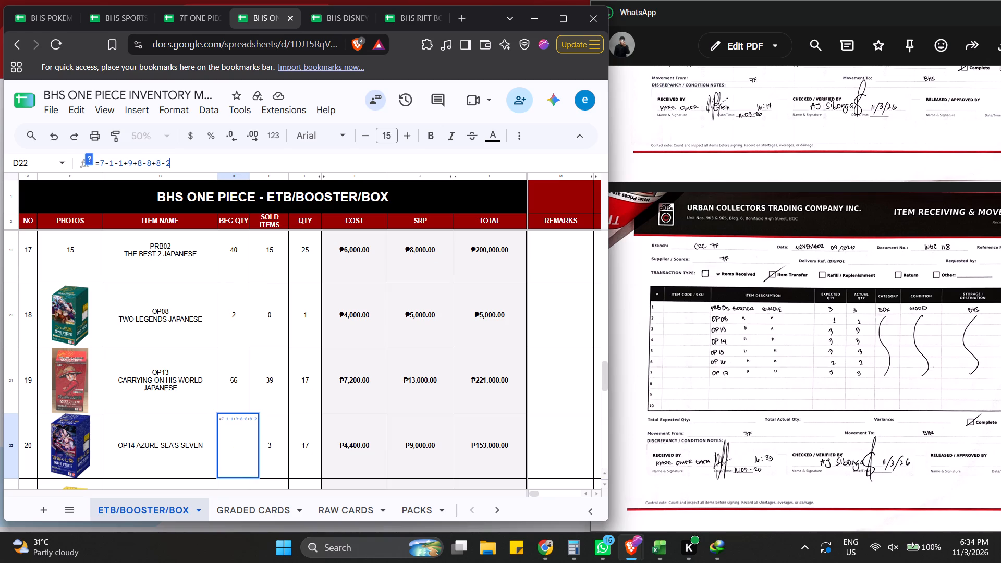
key("shift+plus")
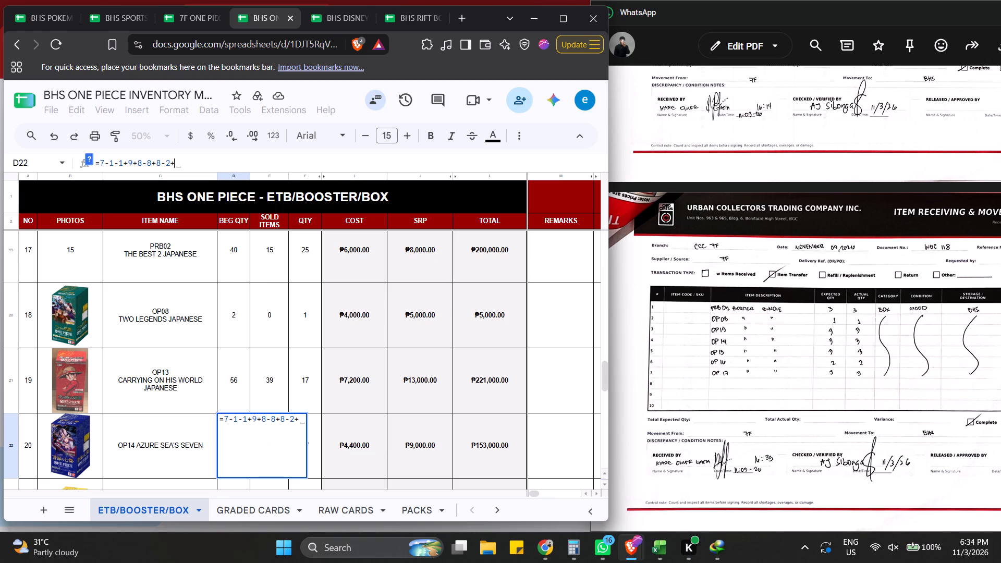
key("3")
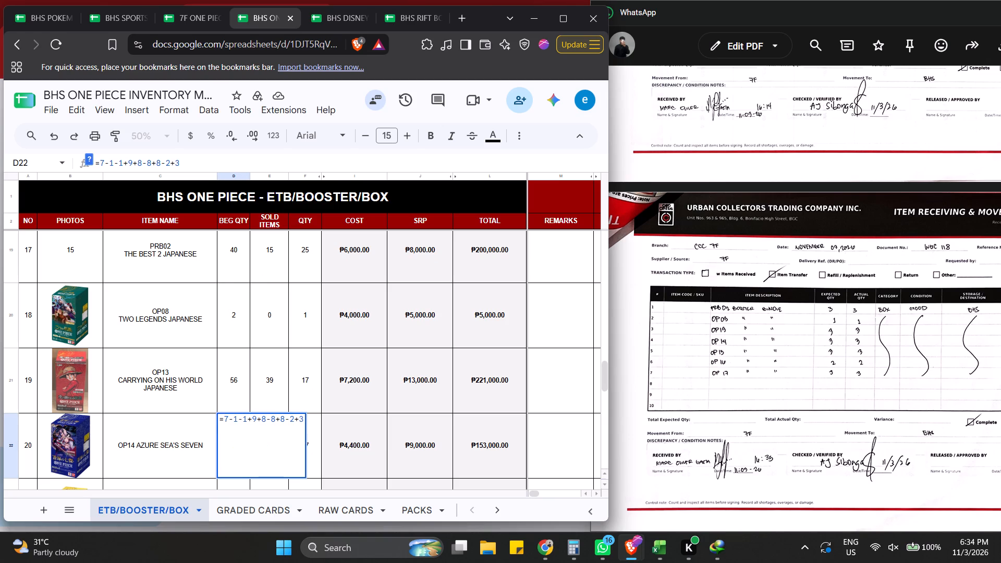
key("Return")
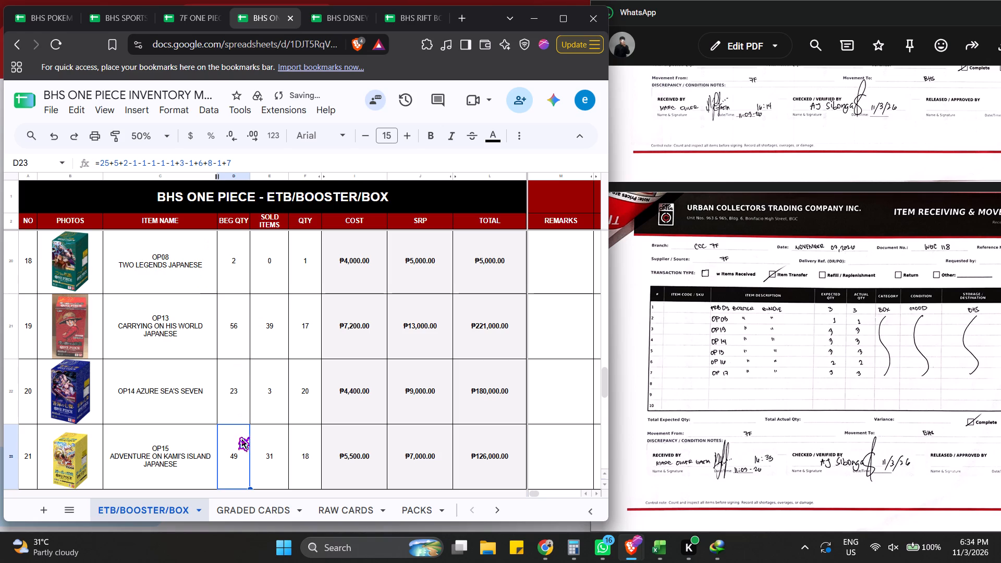
Append +3 to the BEG QTY formula of OP15 ADVENTURE ON KAMI'S ISLAND JAPANESE.
left_click(233, 455)
left_click(257, 161)
type("+3")
key("Return")
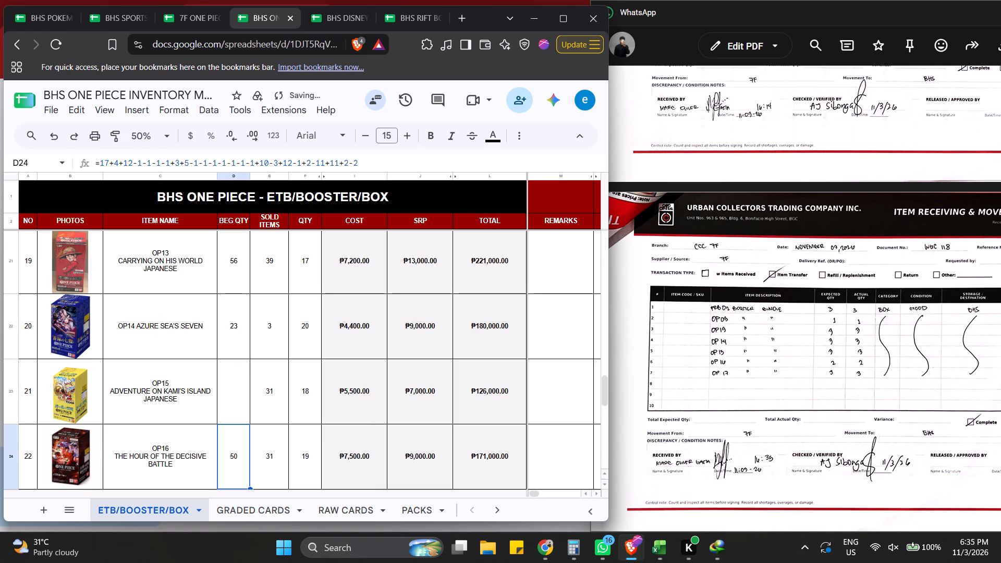
Append +3 to the BEG QTY formula of OP16 THE HOUR OF THE DECISIVE BATTLE.
left_click(245, 460)
left_click(371, 168)
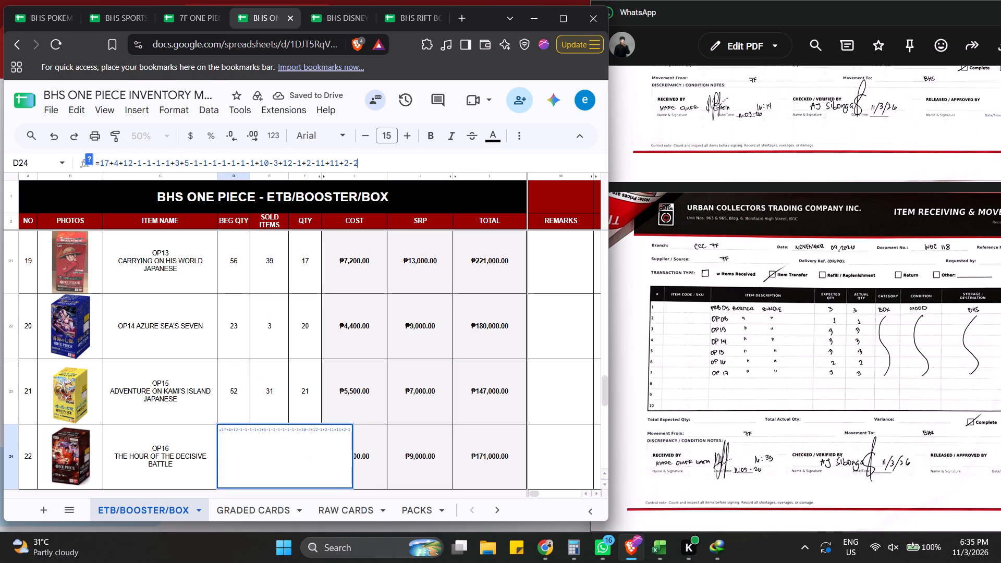
type("+3")
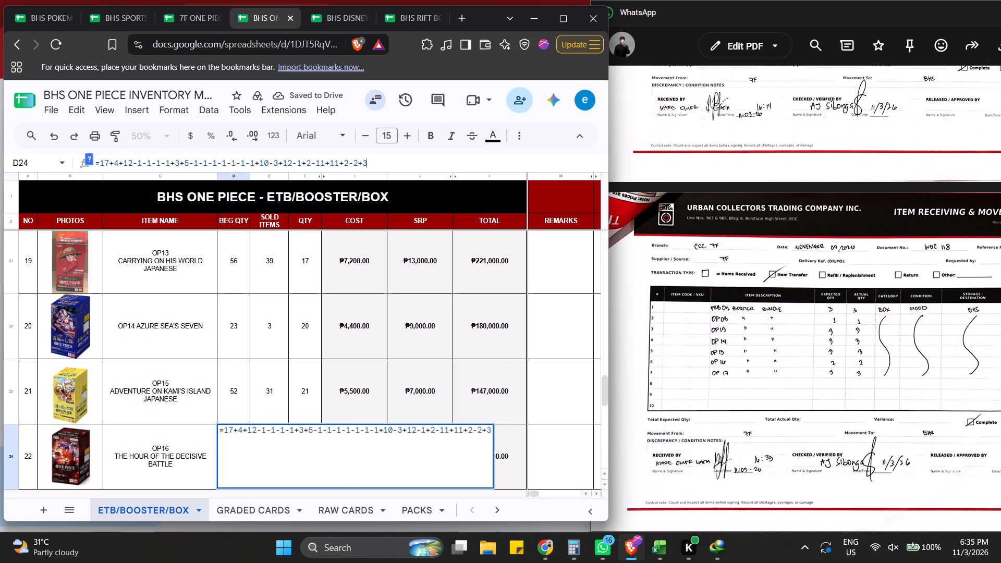
key("BackSpace")
key("3")
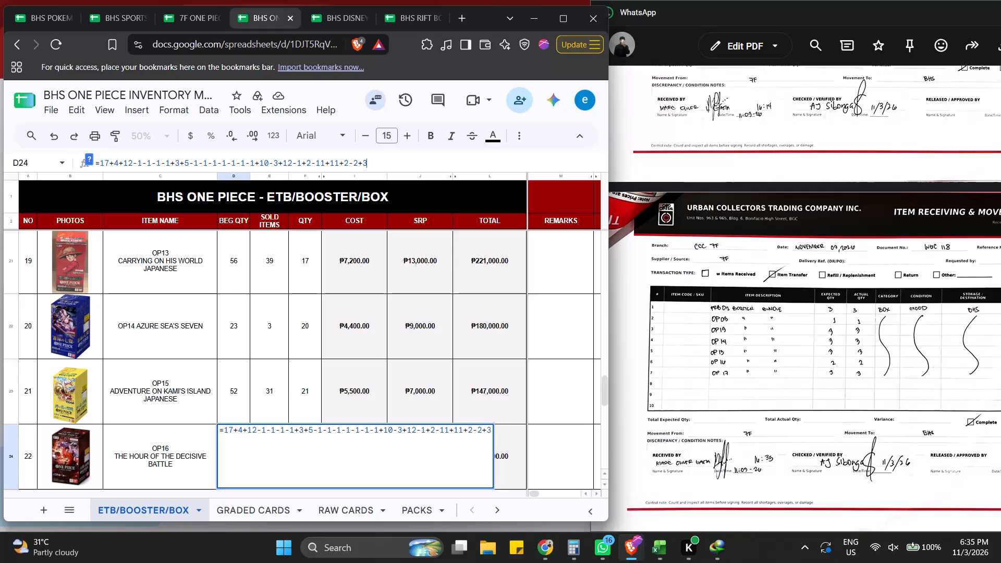
key("Return")
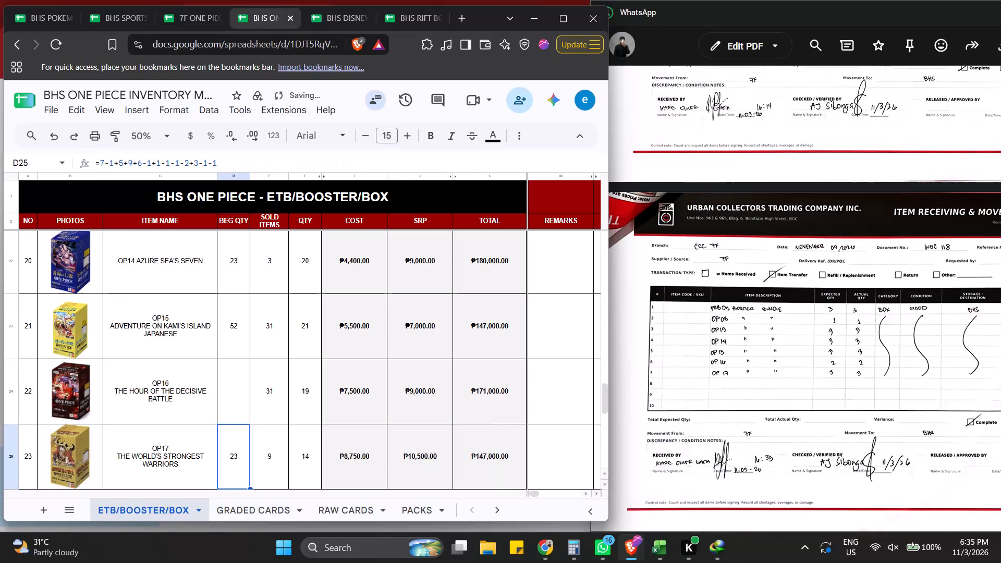
Append +3 to the BEG QTY formula of OP17 THE WORLD'S STRONGEST WARRIORS.
left_click(230, 472)
left_click(268, 157)
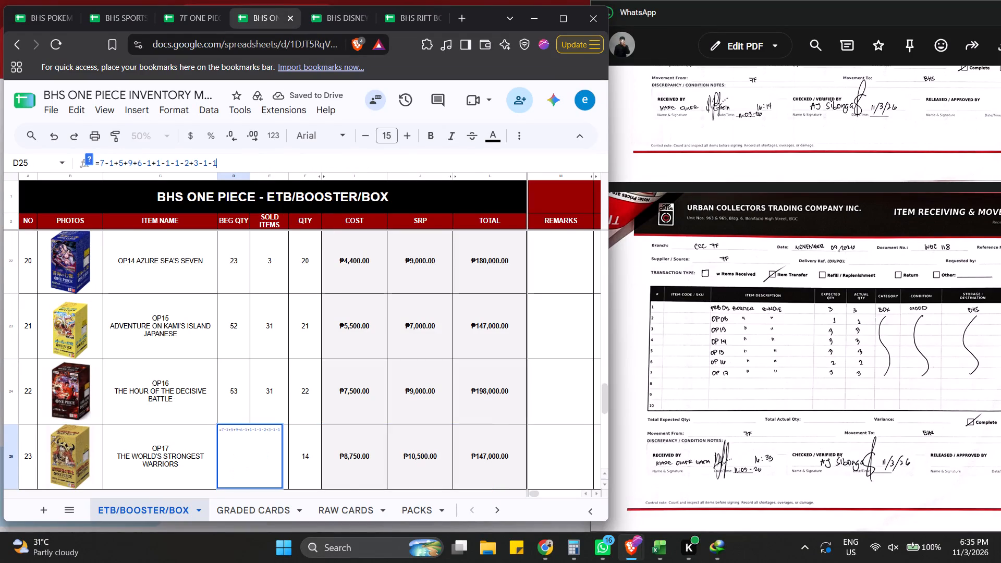
type("+3")
key("Return")
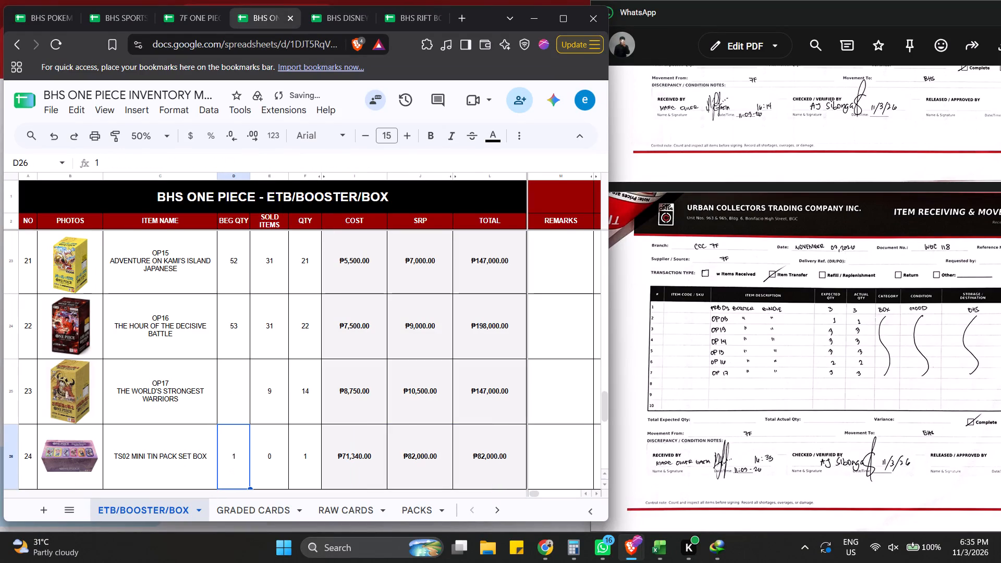
Review the Japanese booster rows of the BHS sheet and look at the neighbouring PRB02 rows and photos in the 7F One Piece masterlist.
scroll(301, 342, "up", 4)
scroll(332, 372, "up", 7)
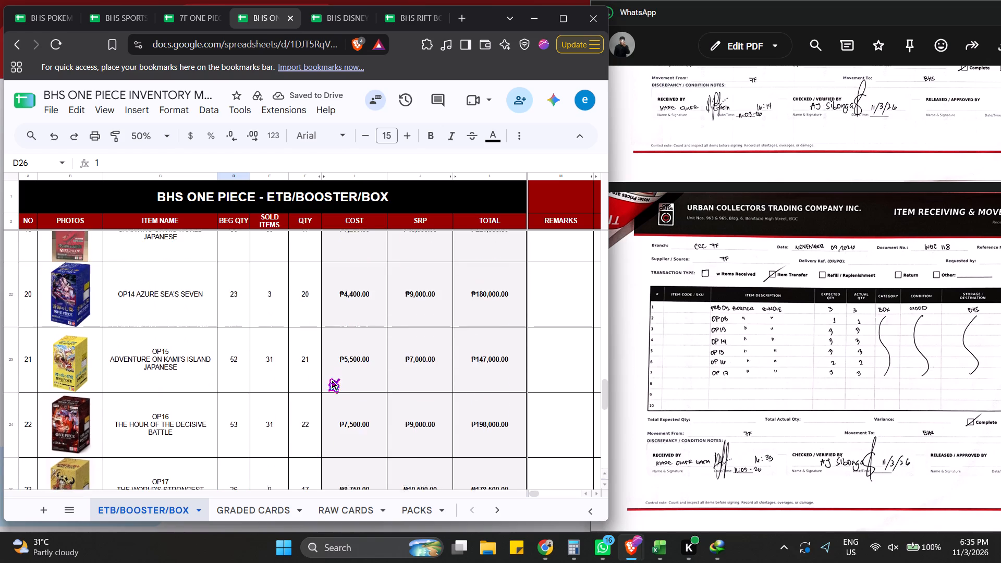
scroll(327, 378, "up", 19)
scroll(326, 372, "up", 13)
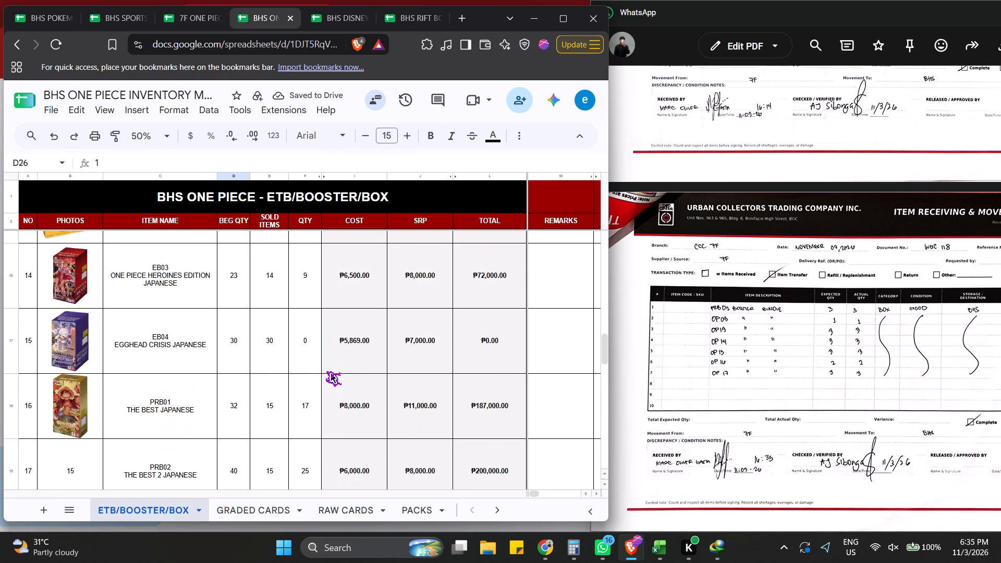
scroll(304, 416, "down", 14)
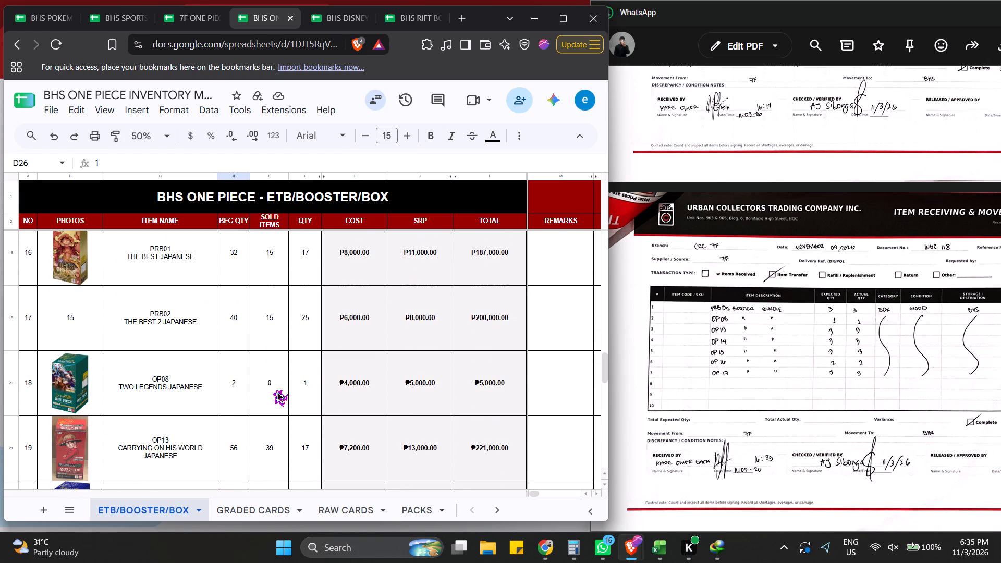
left_click(188, 14)
scroll(251, 325, "down", 2)
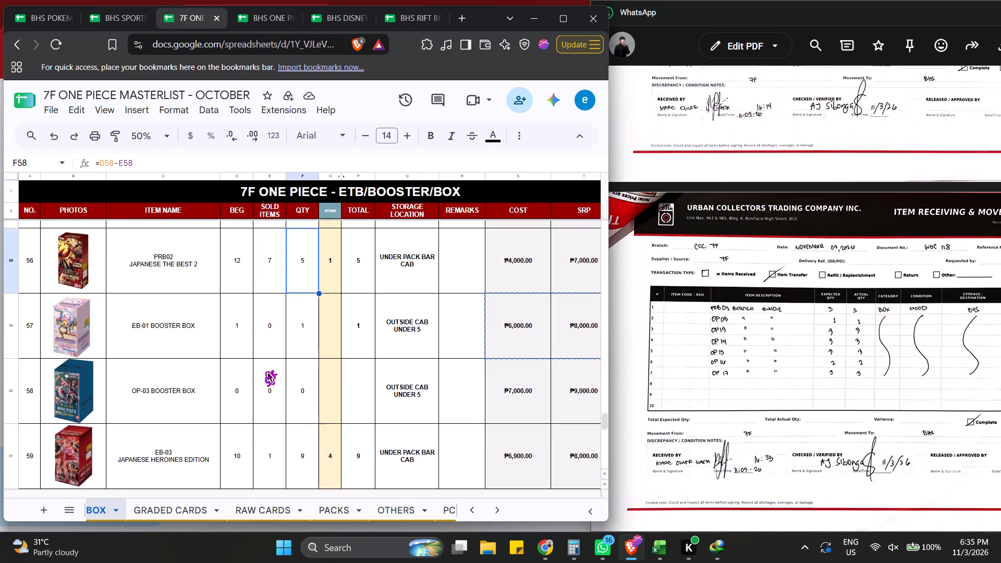
scroll(263, 370, "down", 1)
left_click(337, 388)
left_click(279, 382)
left_click(74, 376)
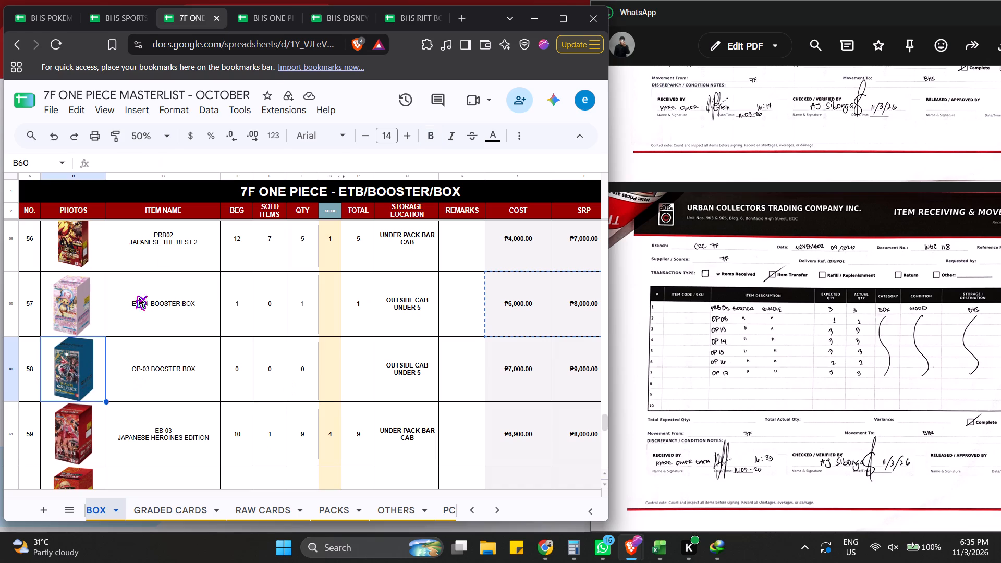
Return to the BHS One Piece masterfile and show the edit history of the PHOTOS cell of PRB02 THE BEST 2 JAPANESE.
left_click(262, 22)
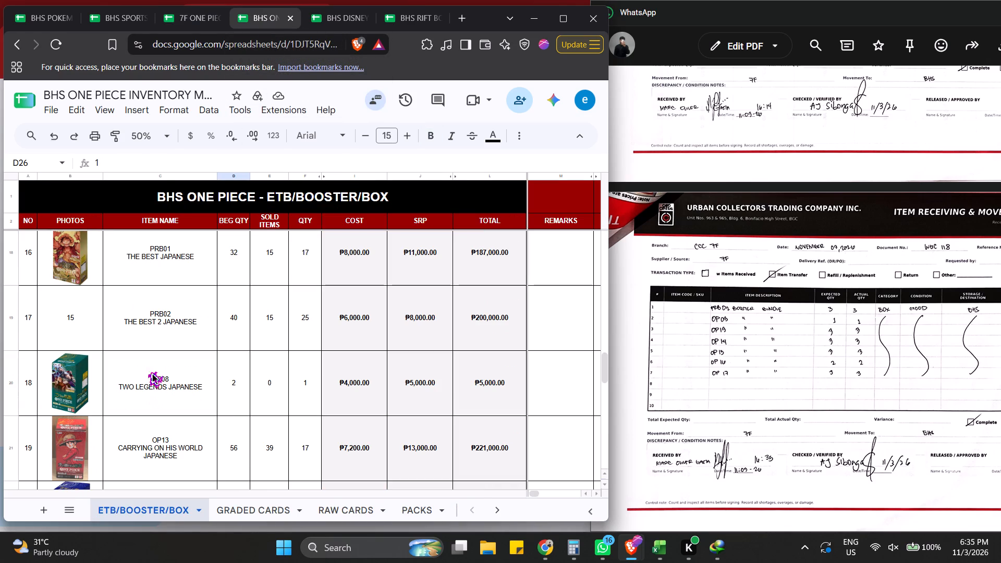
left_click(99, 317)
scroll(196, 376, "up", 5)
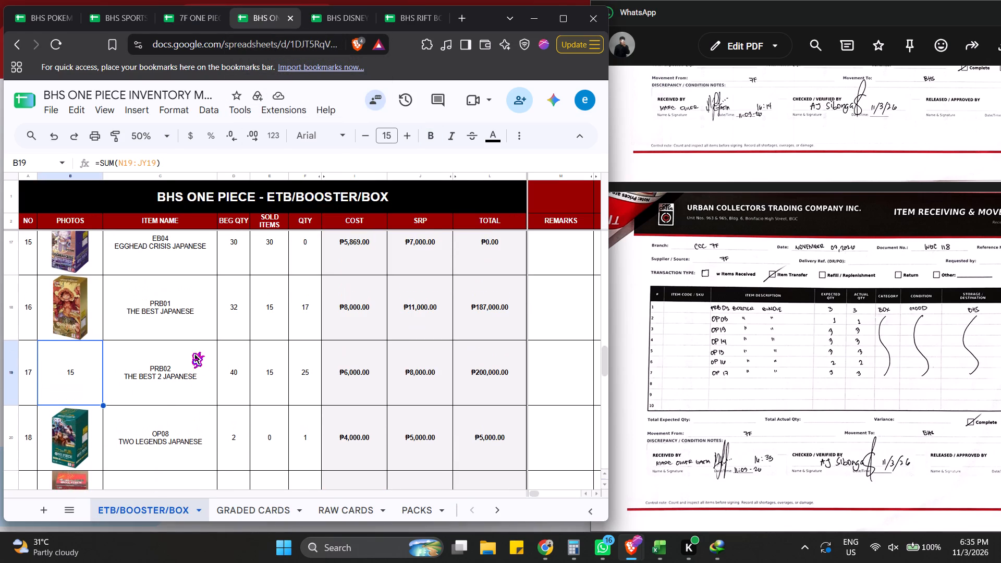
scroll(187, 368, "up", 8)
scroll(175, 369, "down", 7)
left_click(58, 394)
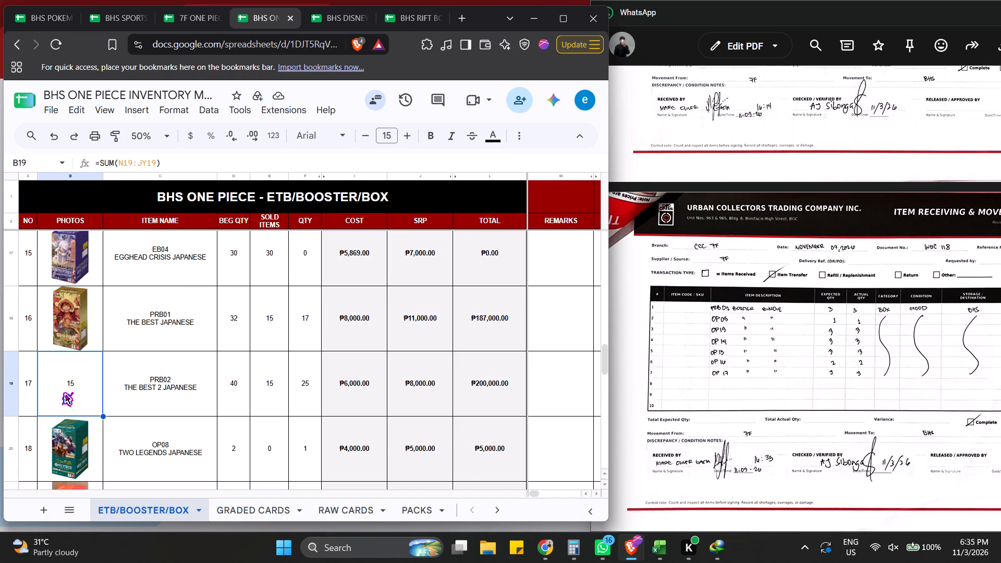
right_click(87, 356)
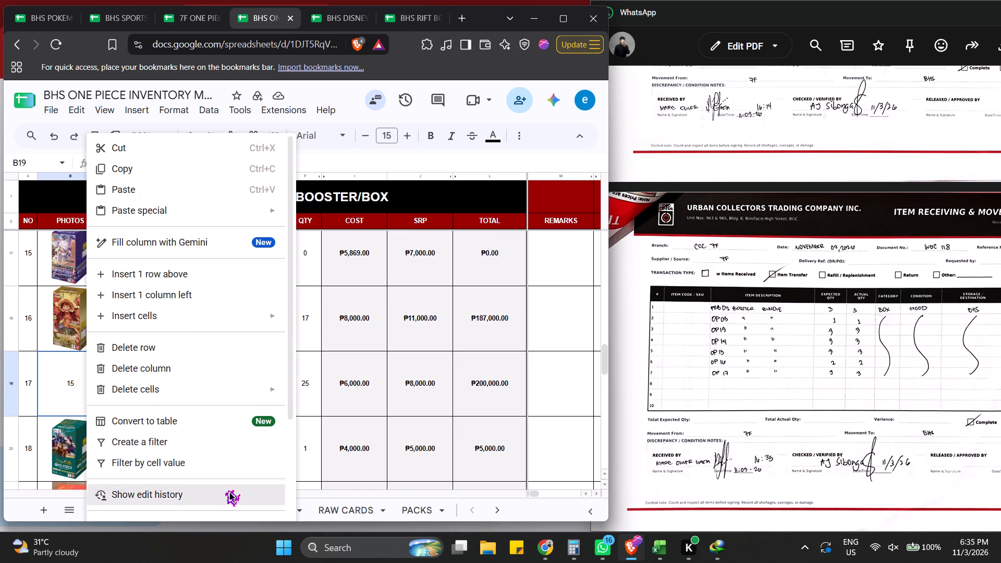
scroll(223, 448, "down", 5)
left_click(210, 384)
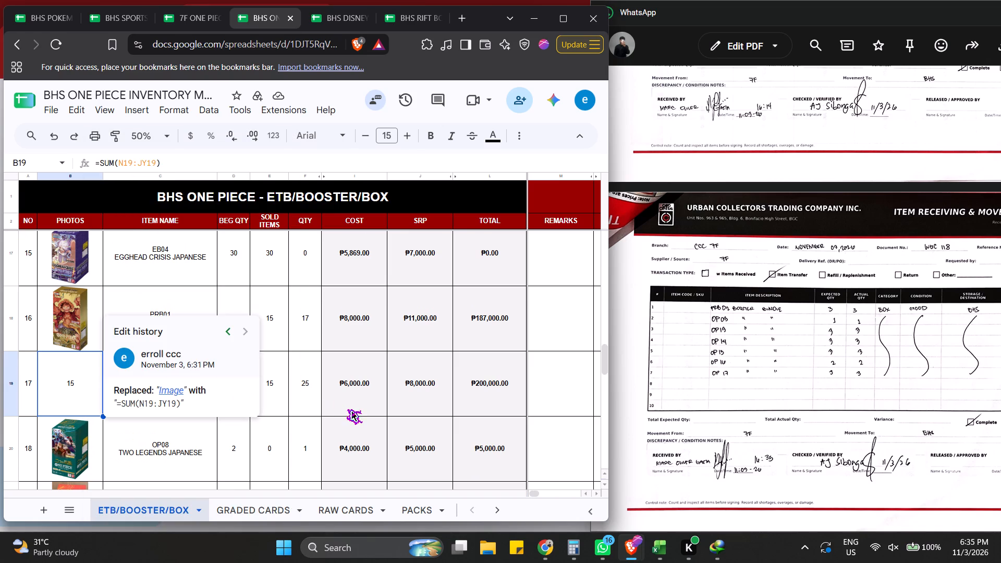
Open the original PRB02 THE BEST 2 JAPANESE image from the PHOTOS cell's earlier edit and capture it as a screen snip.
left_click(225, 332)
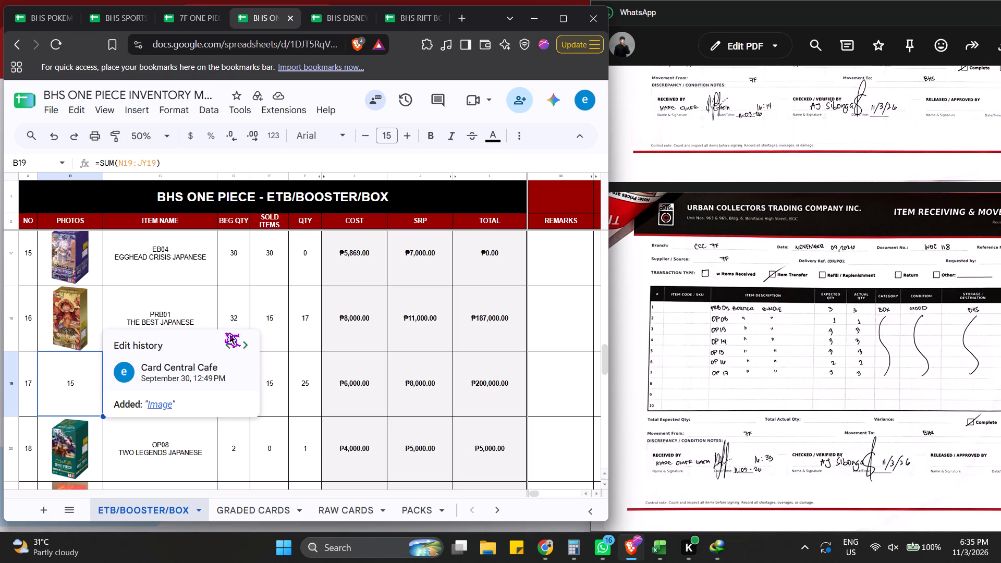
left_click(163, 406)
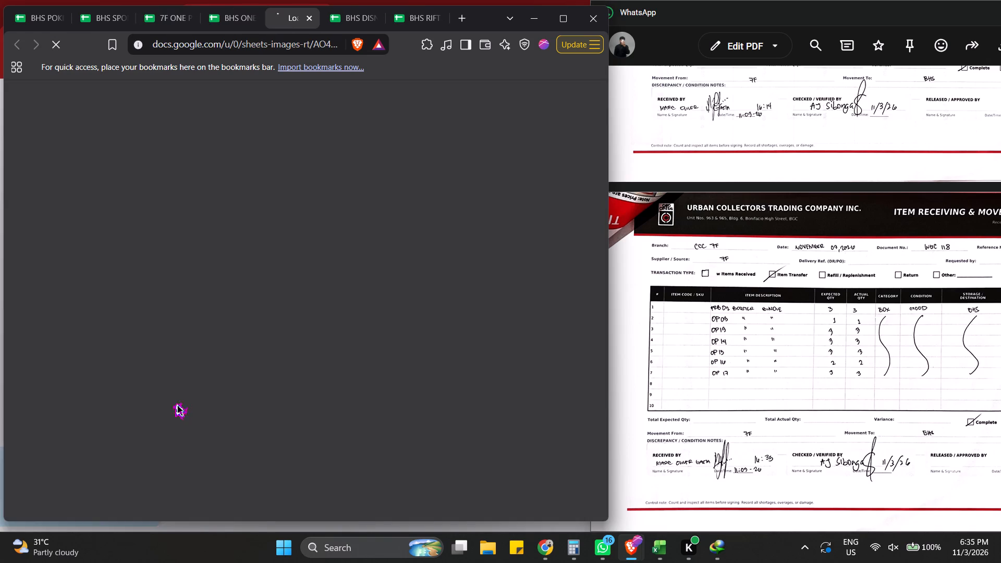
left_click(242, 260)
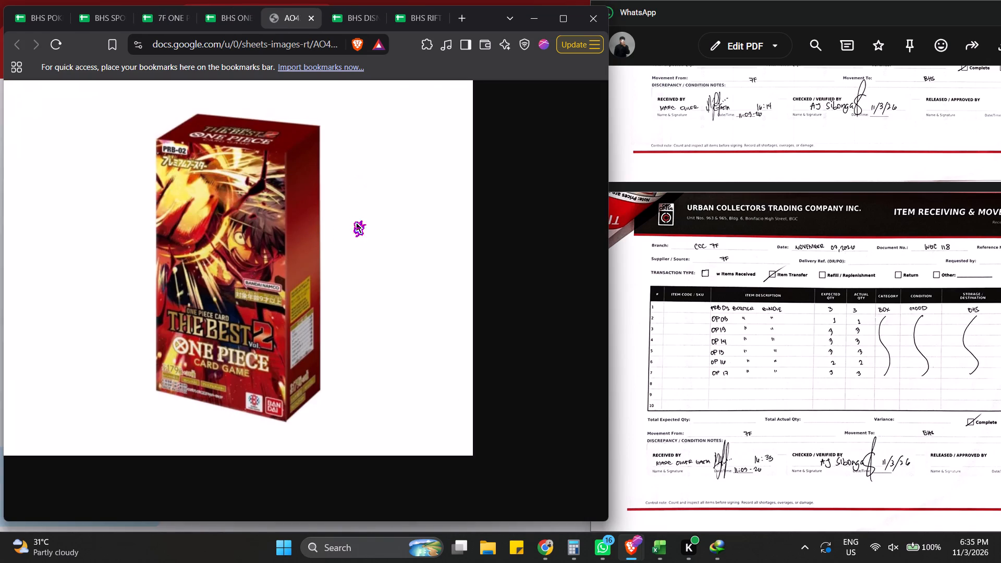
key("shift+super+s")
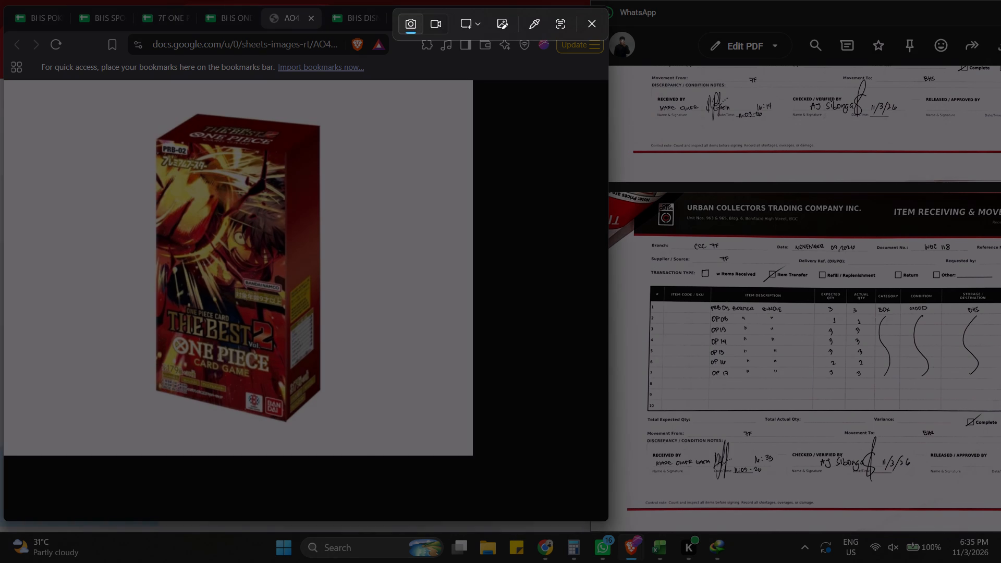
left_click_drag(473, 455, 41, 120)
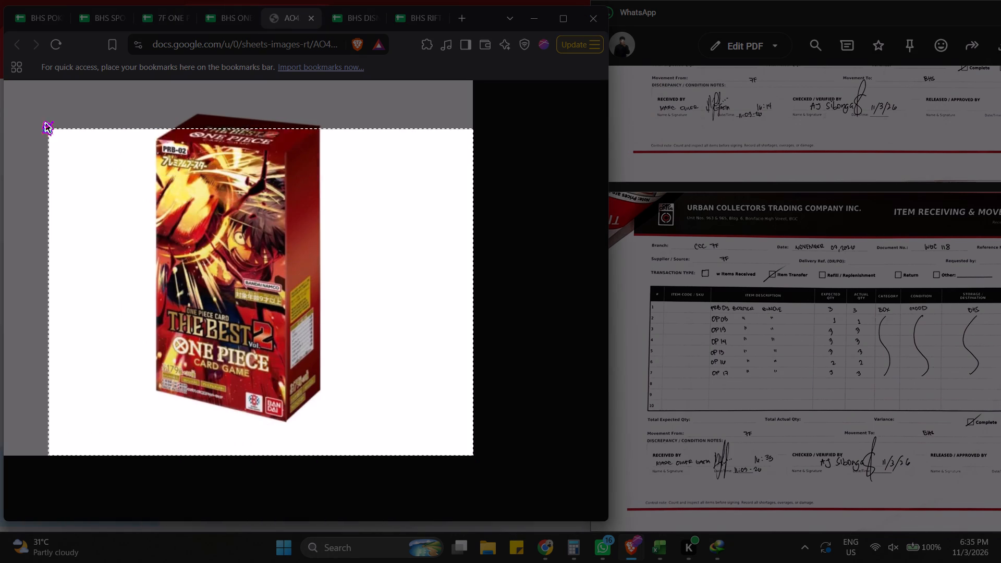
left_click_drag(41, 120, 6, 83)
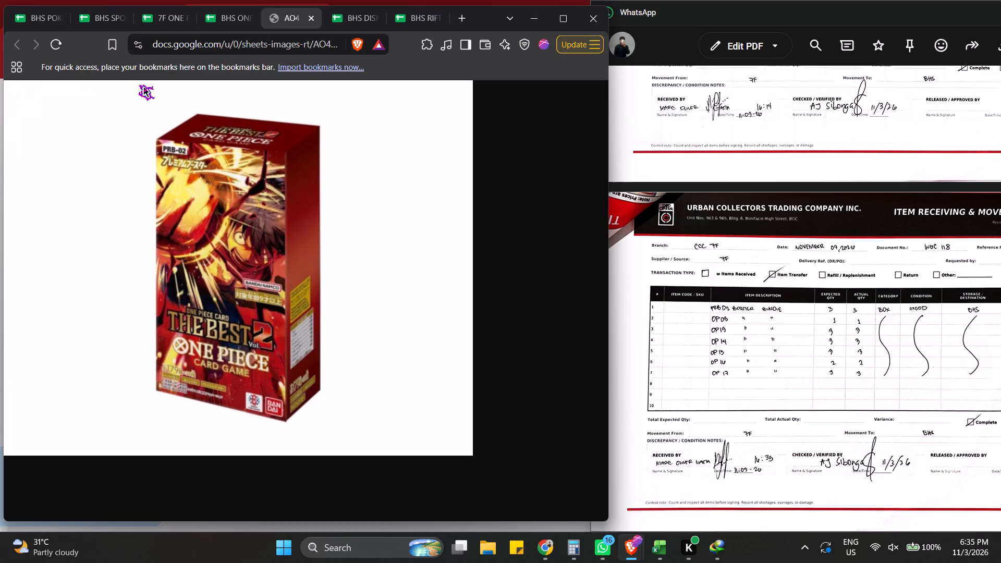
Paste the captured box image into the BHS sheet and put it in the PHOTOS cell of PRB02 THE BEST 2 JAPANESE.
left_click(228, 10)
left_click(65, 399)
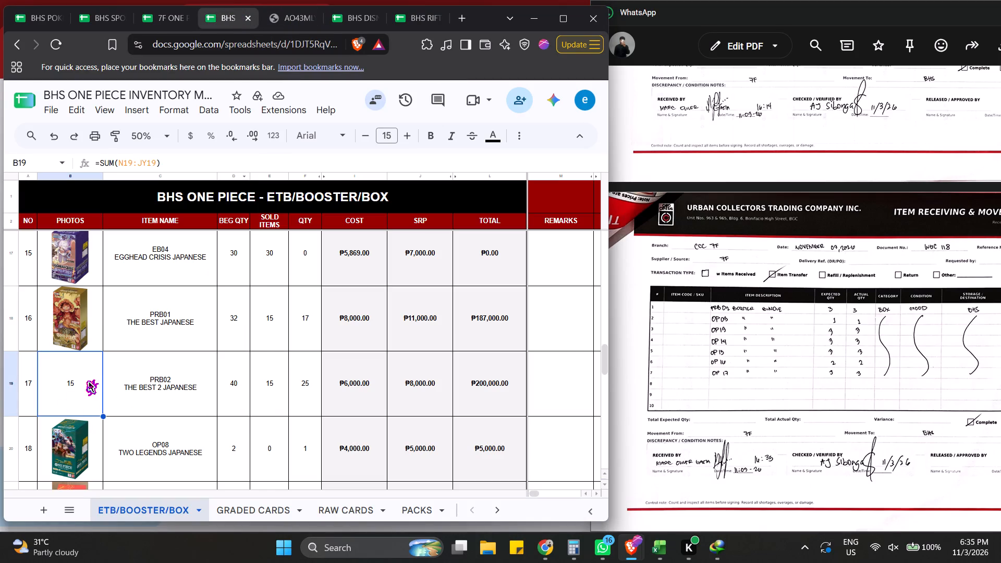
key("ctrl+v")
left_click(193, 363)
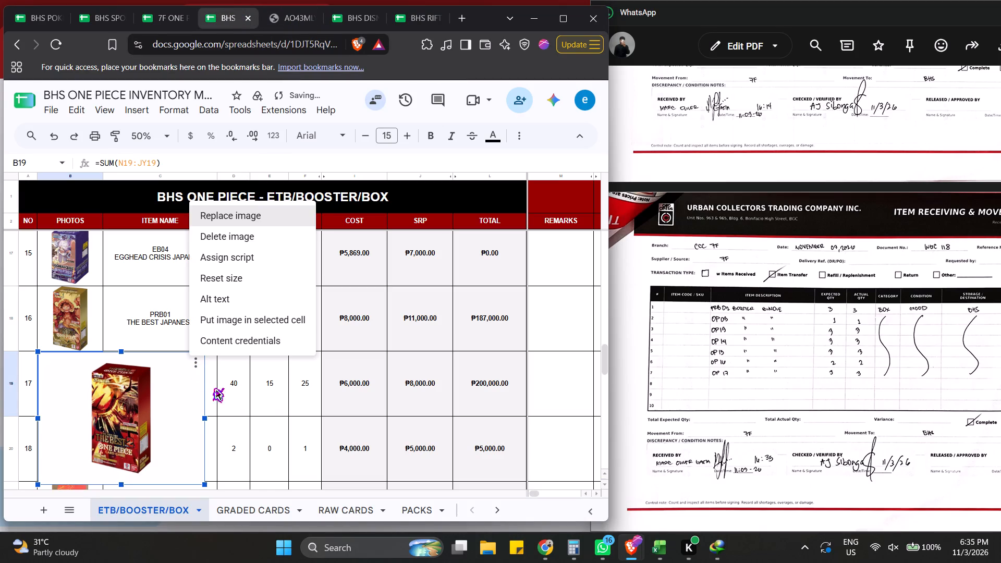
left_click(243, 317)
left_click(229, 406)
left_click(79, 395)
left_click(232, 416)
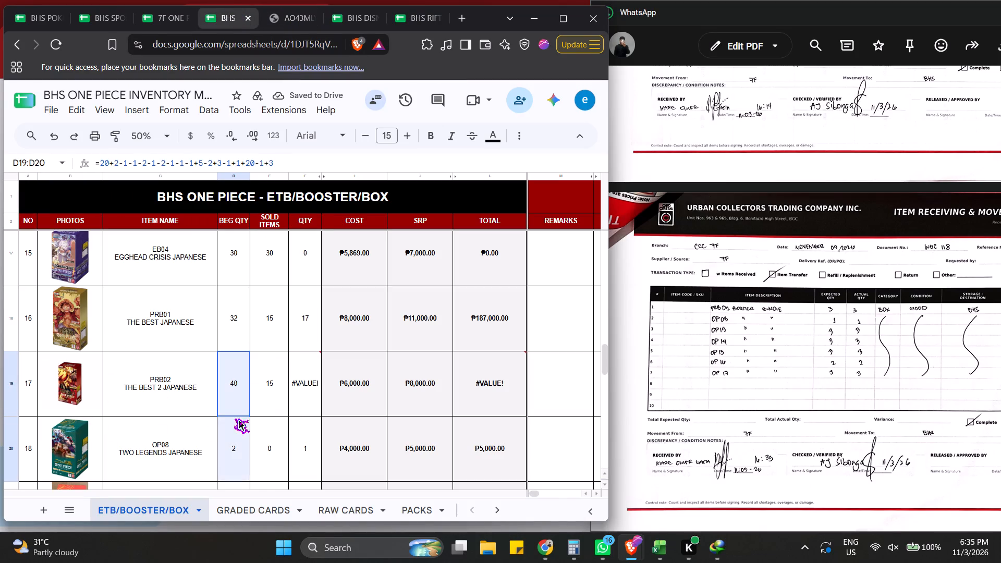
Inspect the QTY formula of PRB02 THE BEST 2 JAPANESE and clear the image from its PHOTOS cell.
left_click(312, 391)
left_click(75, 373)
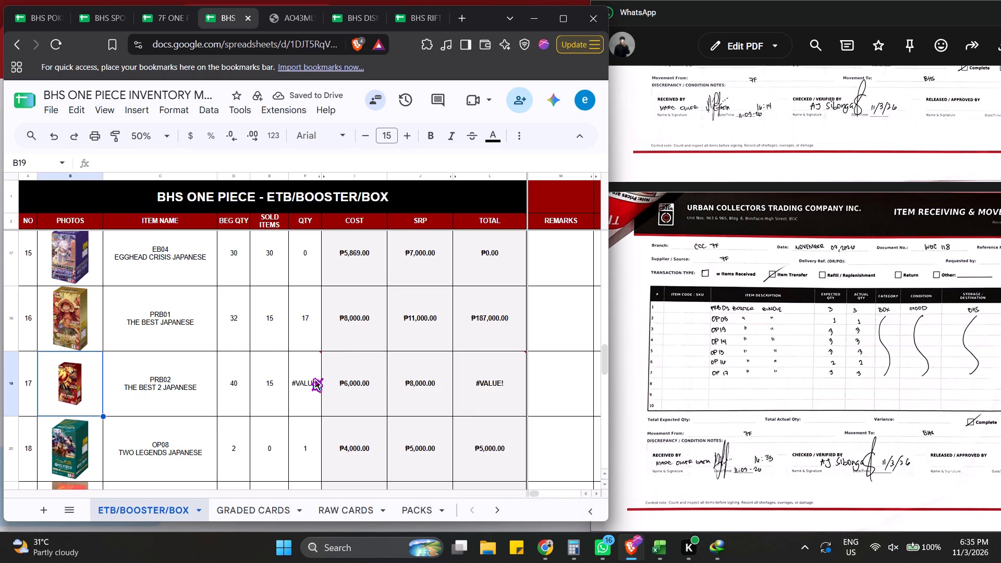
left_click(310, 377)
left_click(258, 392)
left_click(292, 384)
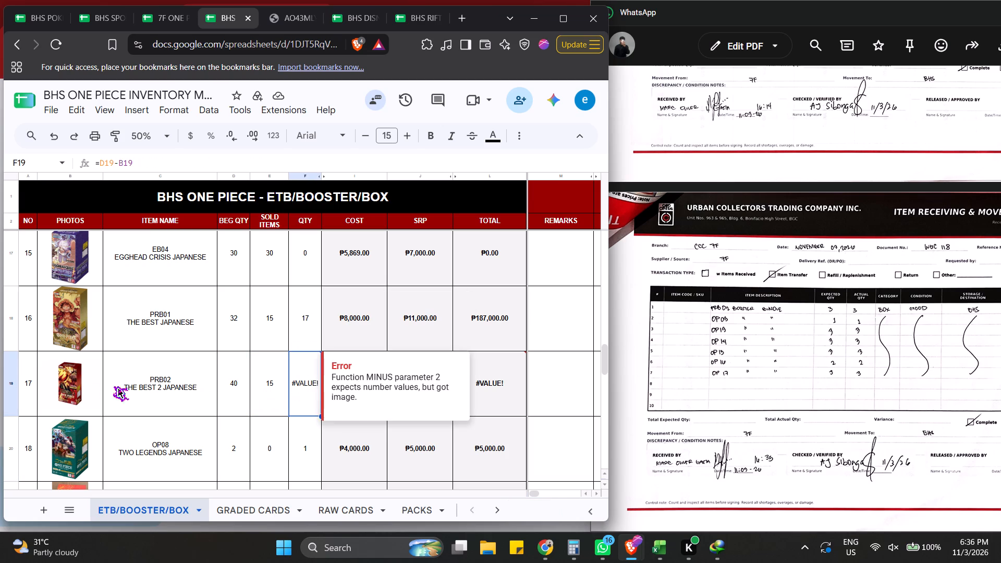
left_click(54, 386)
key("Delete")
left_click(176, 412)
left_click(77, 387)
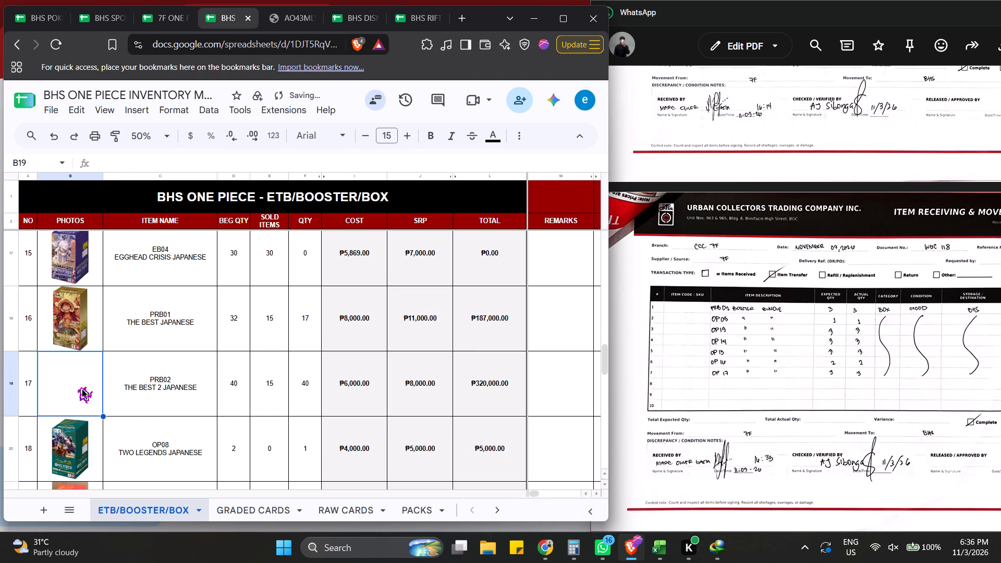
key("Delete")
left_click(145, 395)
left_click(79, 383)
Open the deleted PRB02 image from the PHOTOS cell's edit history and capture the whole picture as a screen snip.
right_click(92, 379)
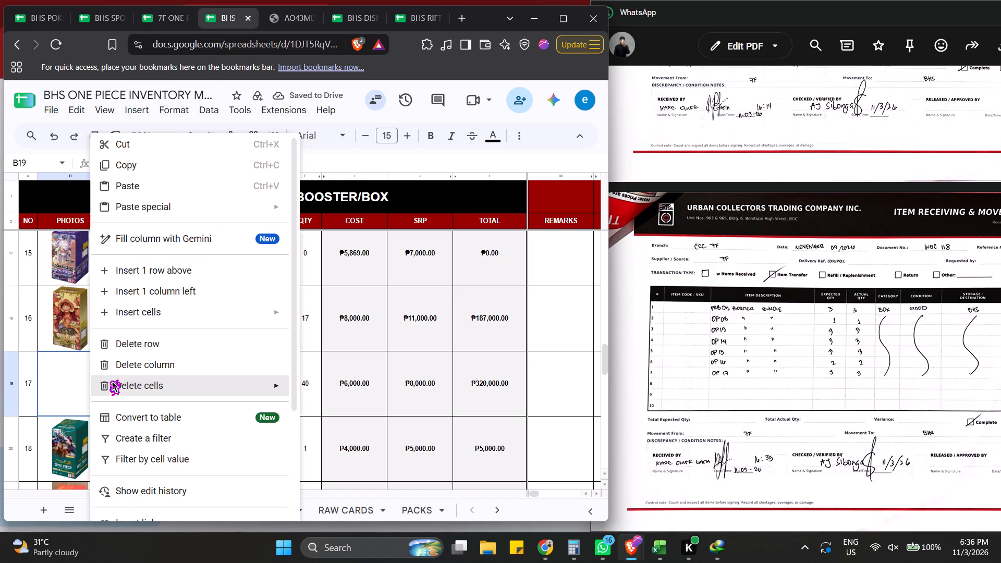
scroll(235, 430, "down", 3)
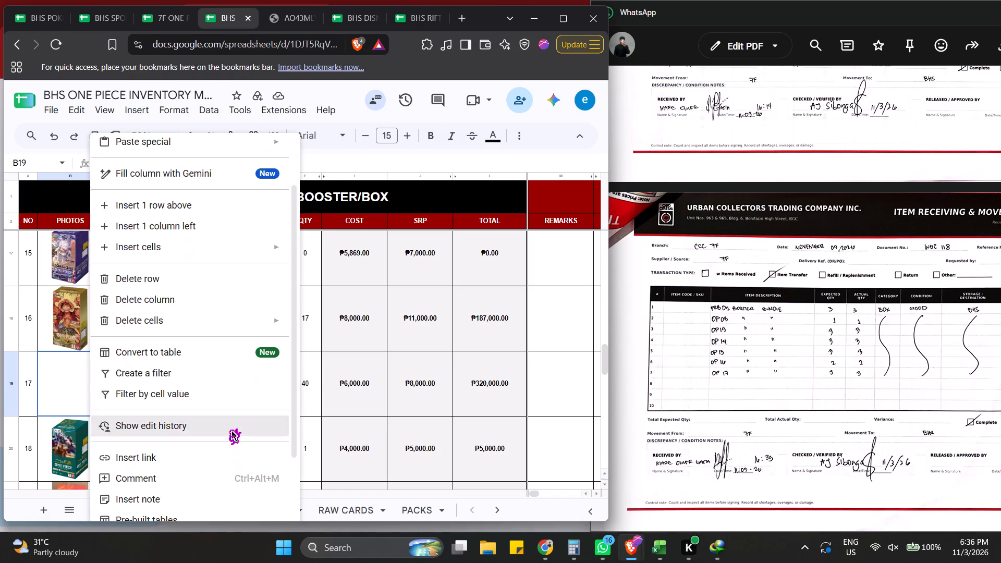
left_click(227, 429)
left_click(225, 309)
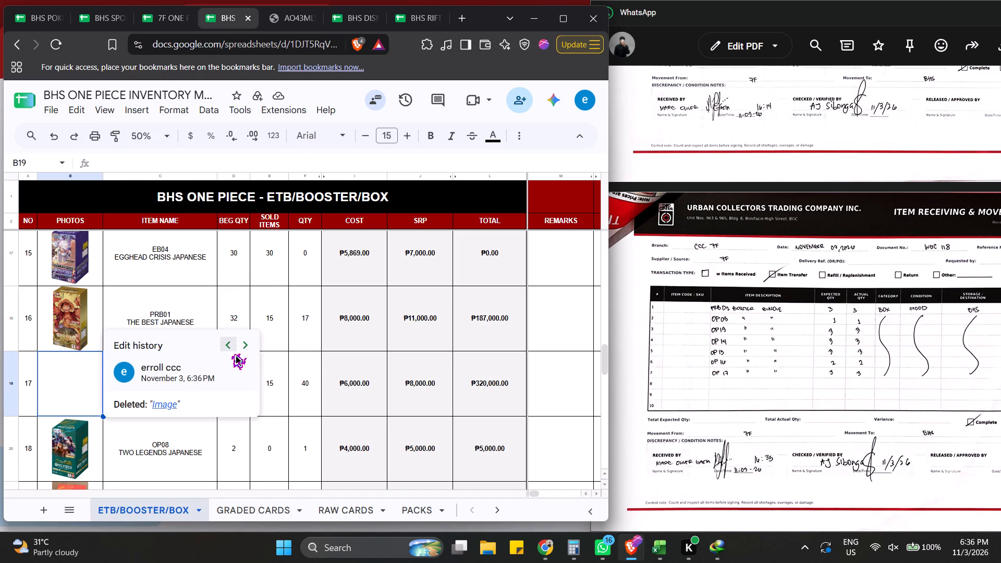
left_click_drag(226, 346, 220, 401)
left_click(170, 409)
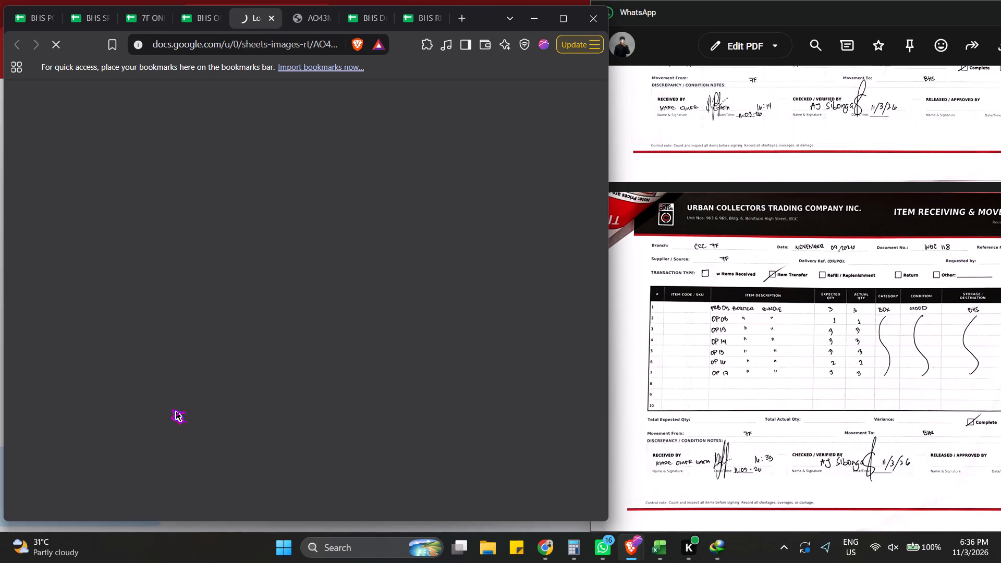
key("shift+super+s")
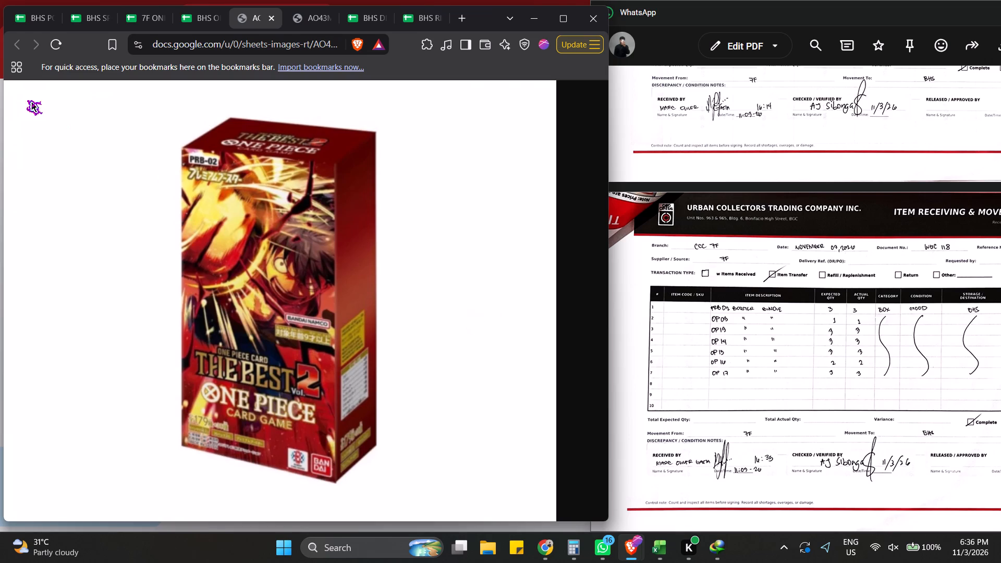
left_click_drag(5, 82, 329, 363)
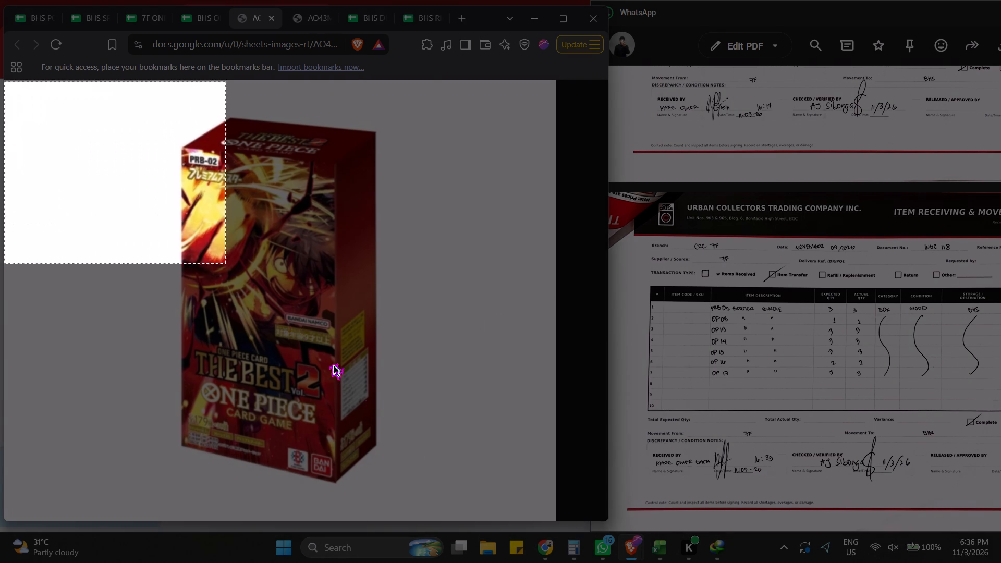
left_click_drag(329, 363, 555, 520)
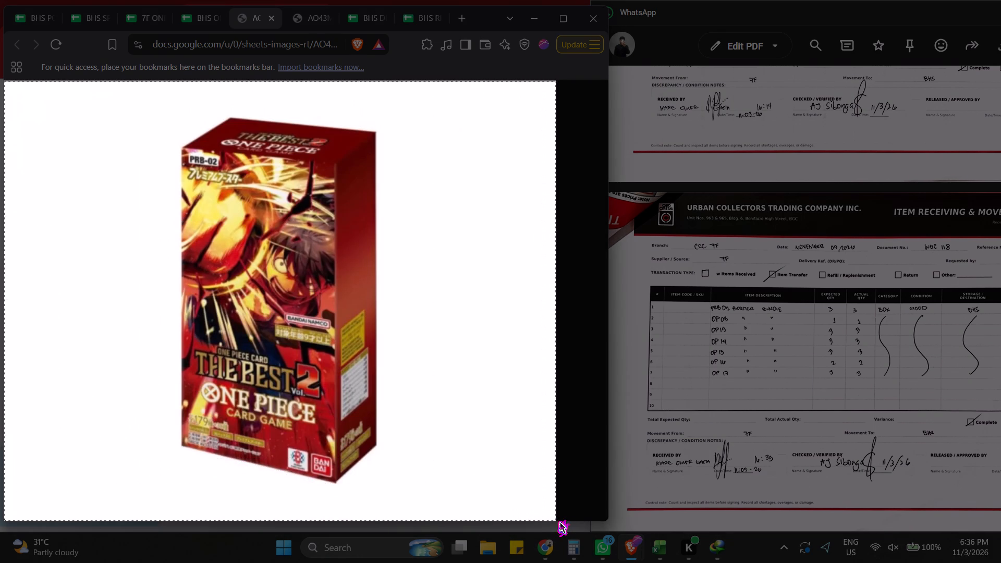
left_click_drag(555, 520, 553, 522)
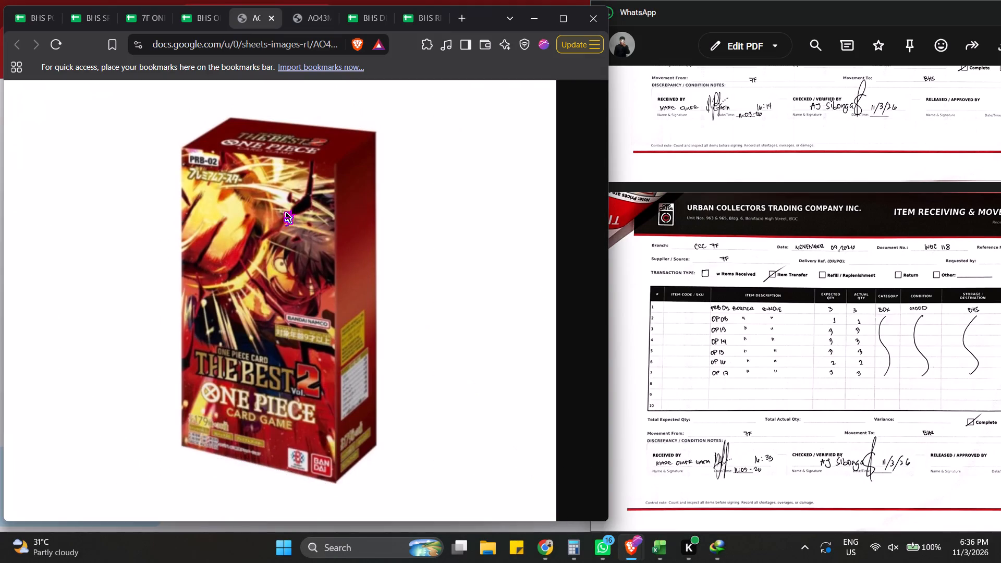
Paste the captured box image into the BHS sheet and place it inside the PHOTOS cell of PRB02 THE BEST 2 JAPANESE.
left_click(201, 15)
left_click(52, 394)
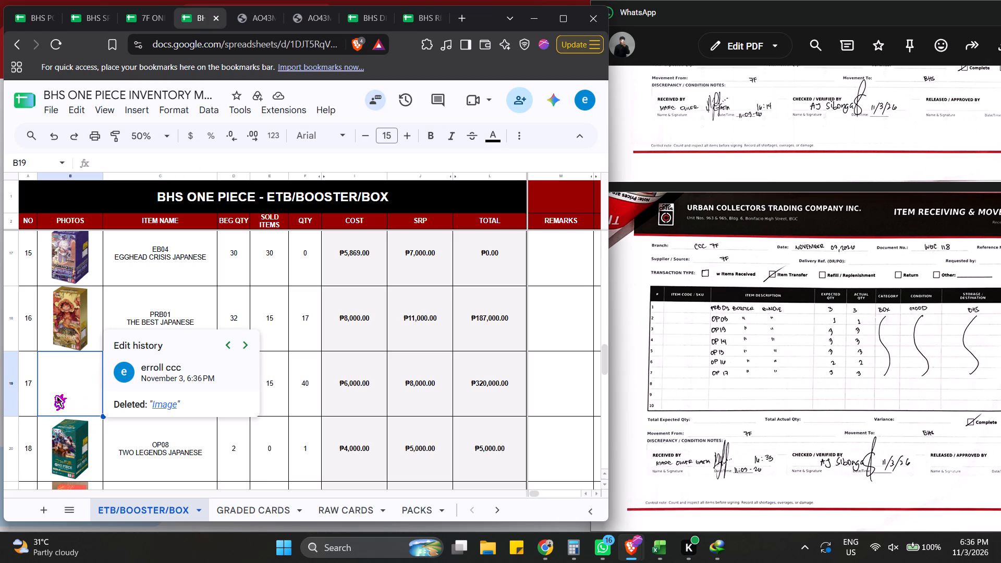
key("ctrl+v")
left_click(195, 368)
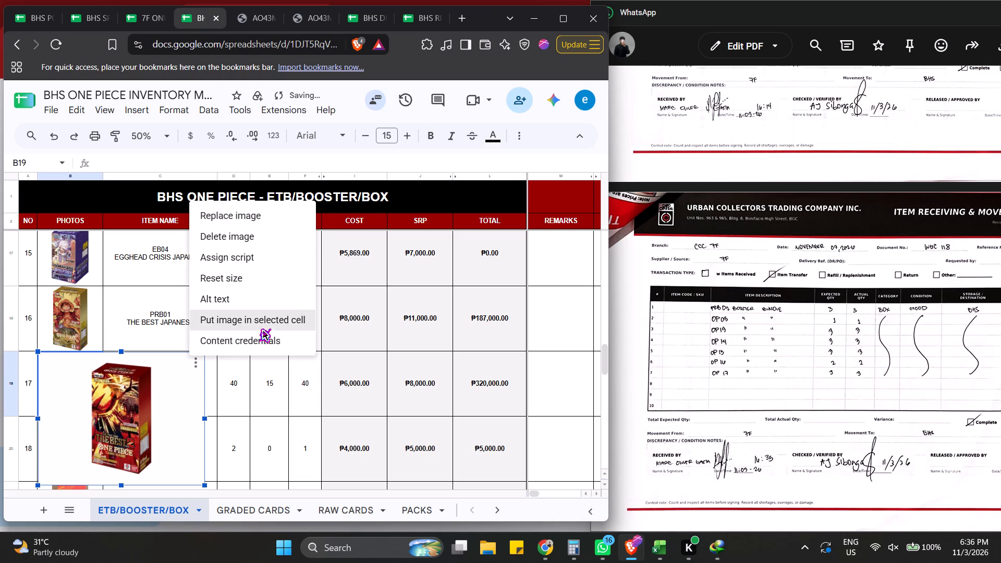
left_click(258, 327)
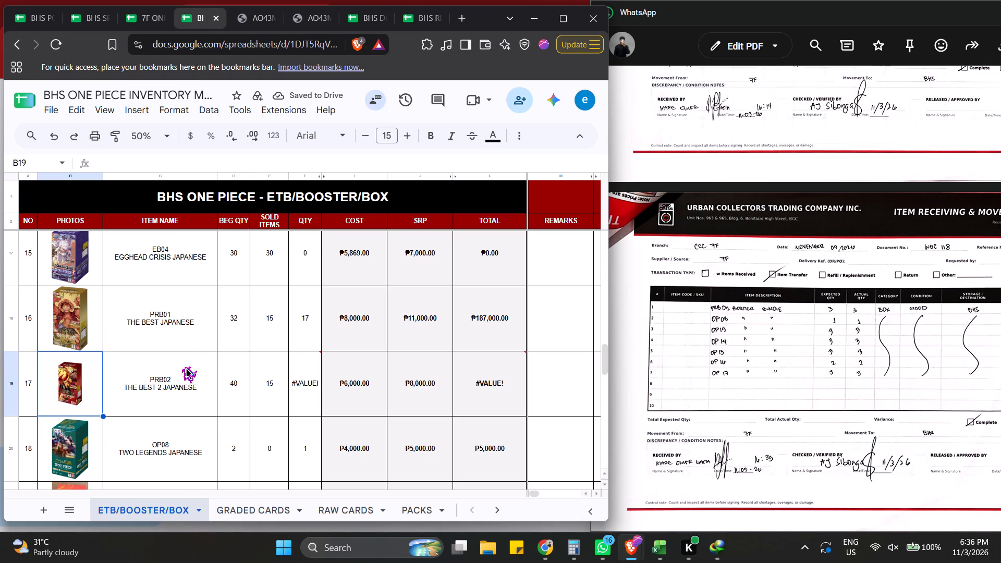
left_click(180, 369)
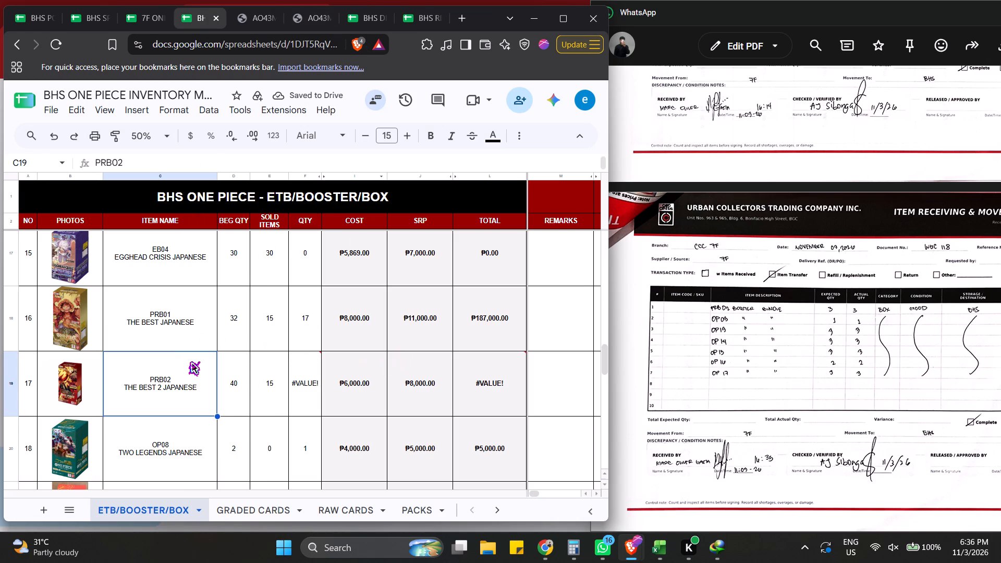
Replace the QTY formula of PRB02 THE BEST 2 JAPANESE by filling down the one from PRB01 THE BEST JAPANESE.
left_click_drag(292, 401, 292, 396)
left_click(162, 162)
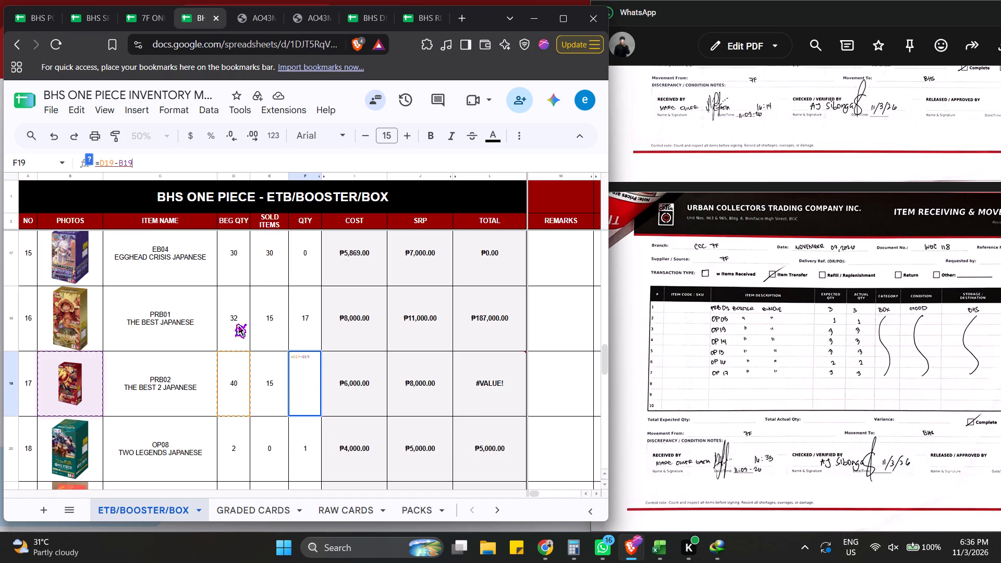
left_click(334, 388)
left_click(306, 329)
left_click_drag(322, 349, 319, 378)
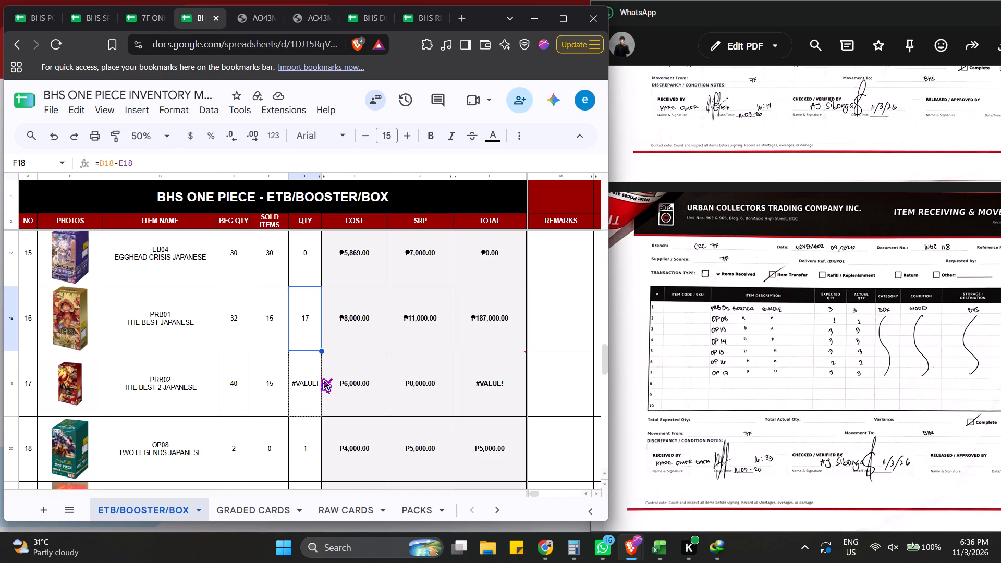
left_click_drag(319, 378, 318, 388)
left_click(355, 424)
Check the SOLD ITEMS and QTY formulas in the PRB02 and OP08 rows.
left_click(255, 382)
left_click(291, 435)
left_click(307, 378)
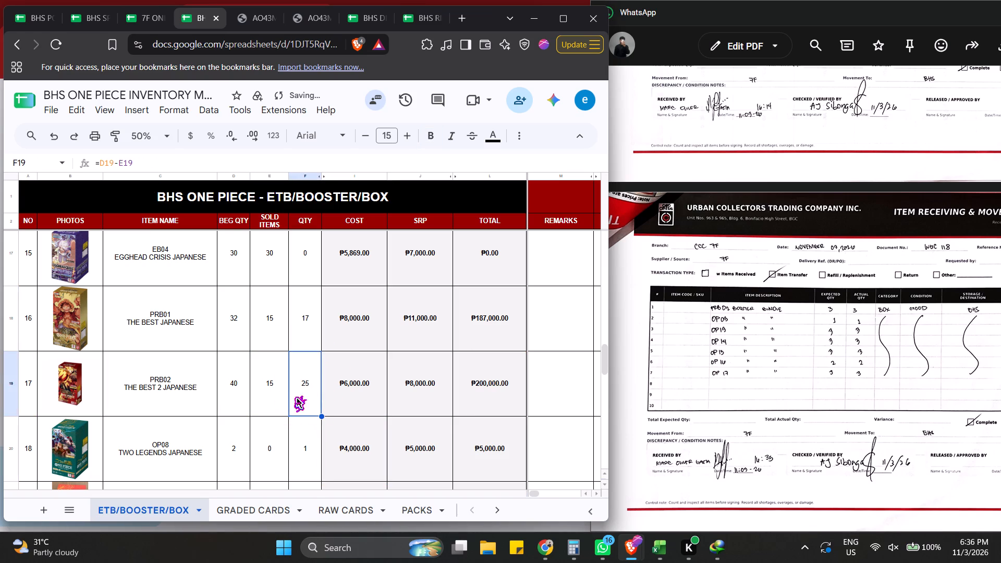
left_click(283, 403)
left_click(298, 435)
left_click(299, 384)
left_click(281, 388)
left_click(303, 392)
left_click(278, 397)
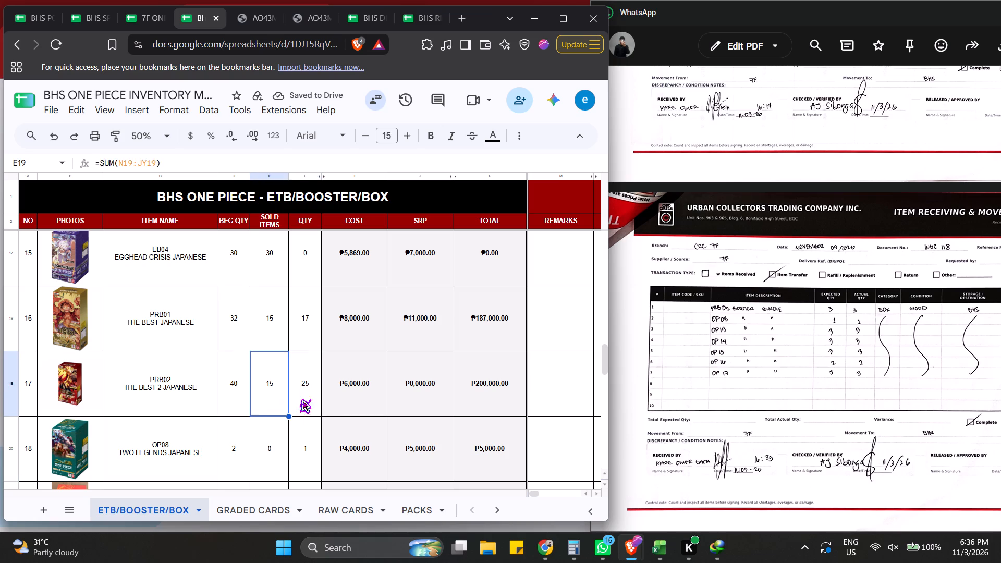
left_click(313, 401)
left_click(299, 429)
left_click(284, 389)
Insert one row below EB-01 JAPANESE MEMORIAL COLLECTION, above the ETB/BOOSTER/BOX subtotal.
scroll(302, 396, "down", 10)
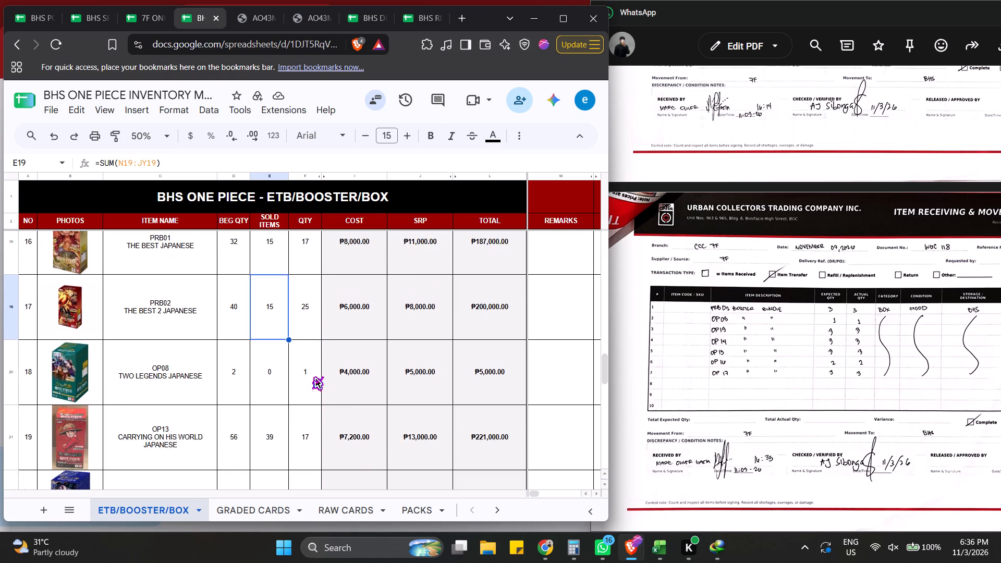
scroll(311, 376, "down", 20)
scroll(311, 376, "down", 14)
scroll(300, 363, "down", 8)
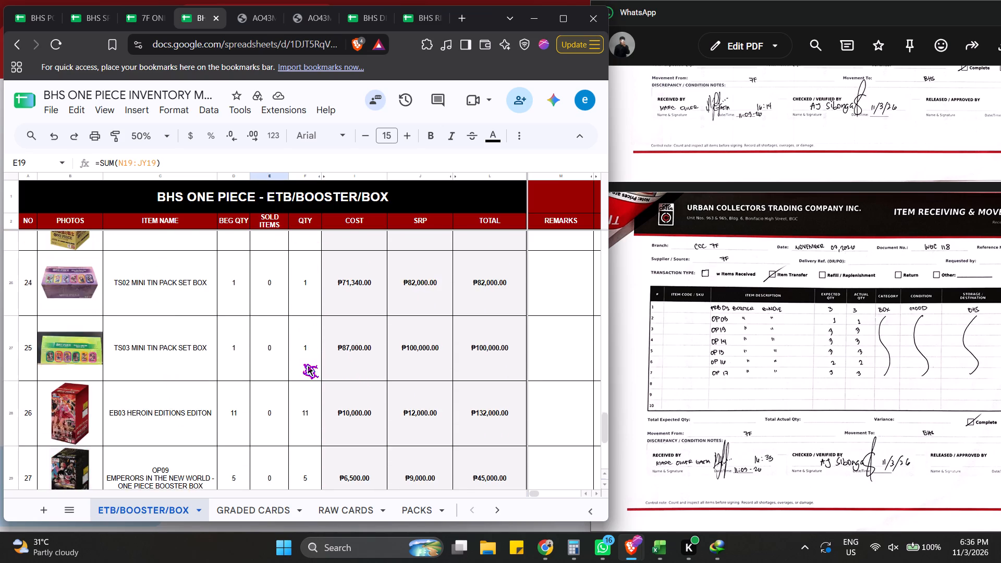
scroll(303, 363, "down", 20)
left_click(8, 410)
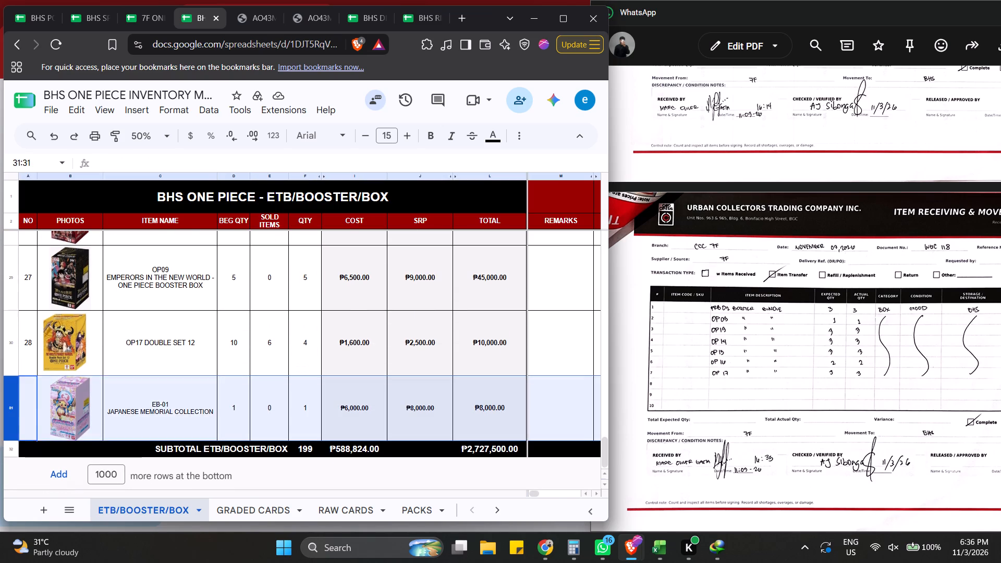
right_click(8, 410)
left_click(110, 301)
left_click(277, 387)
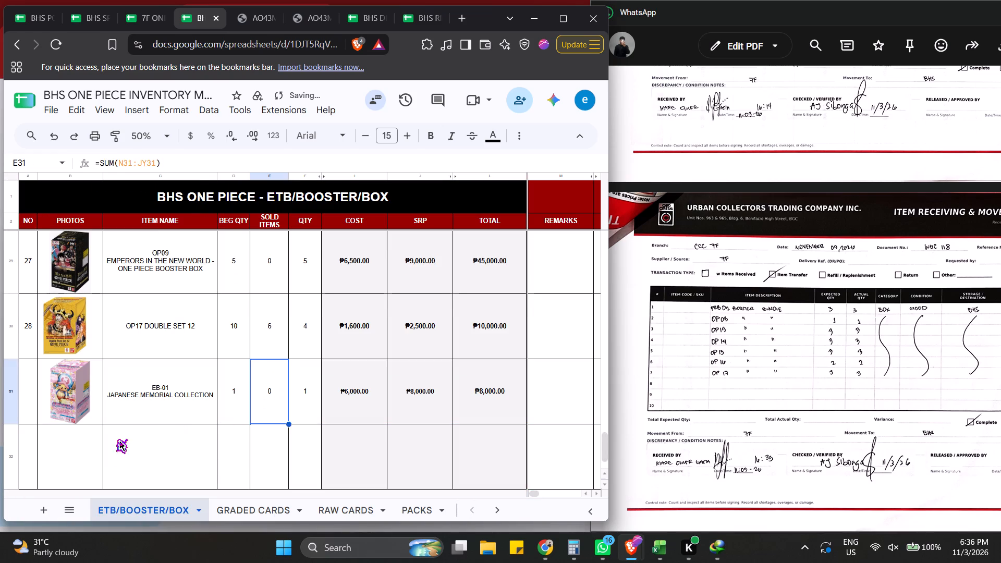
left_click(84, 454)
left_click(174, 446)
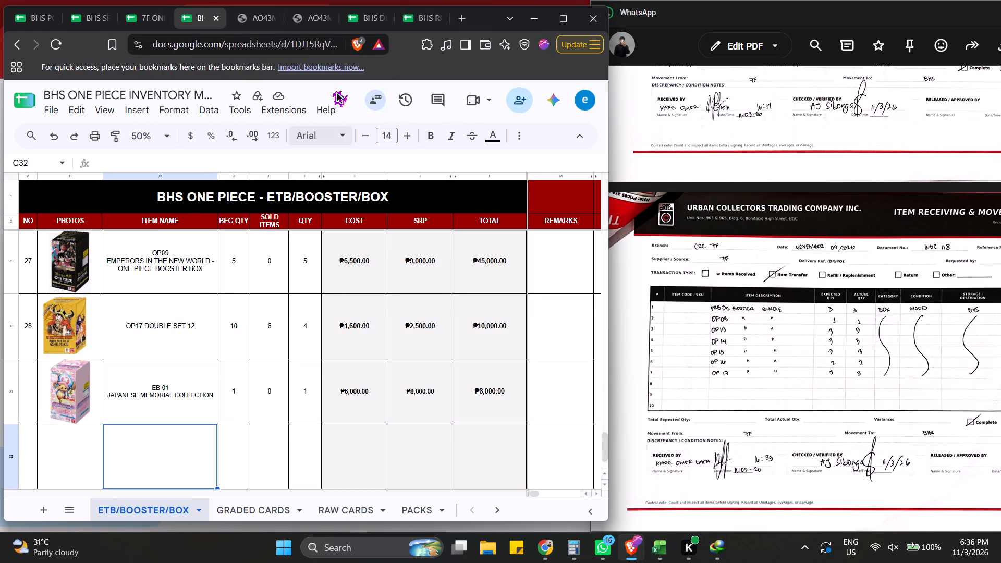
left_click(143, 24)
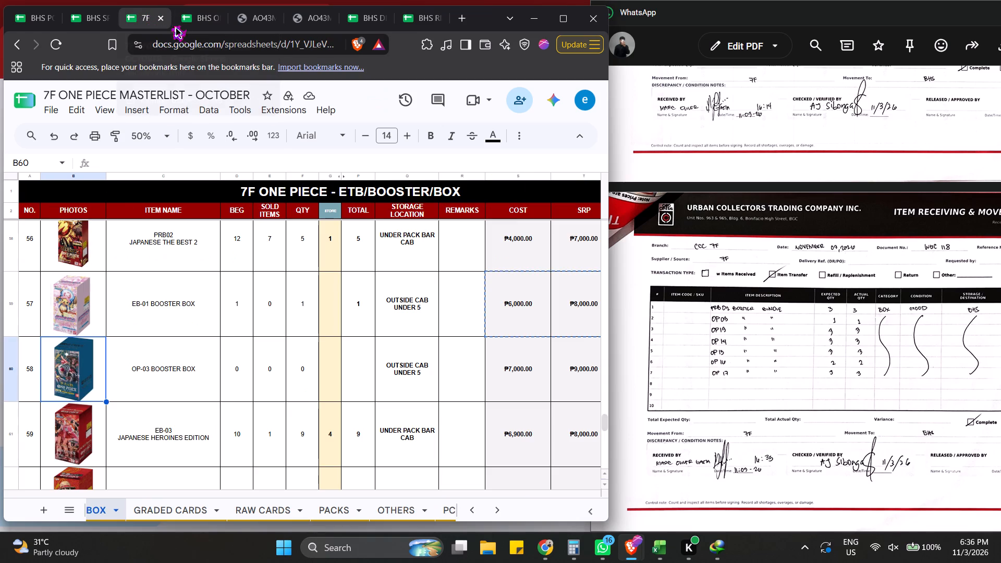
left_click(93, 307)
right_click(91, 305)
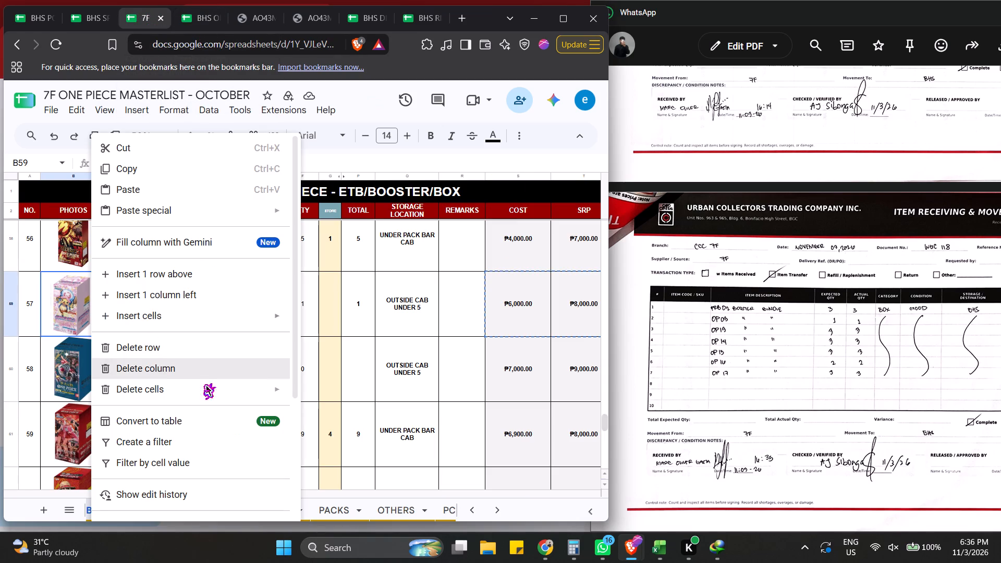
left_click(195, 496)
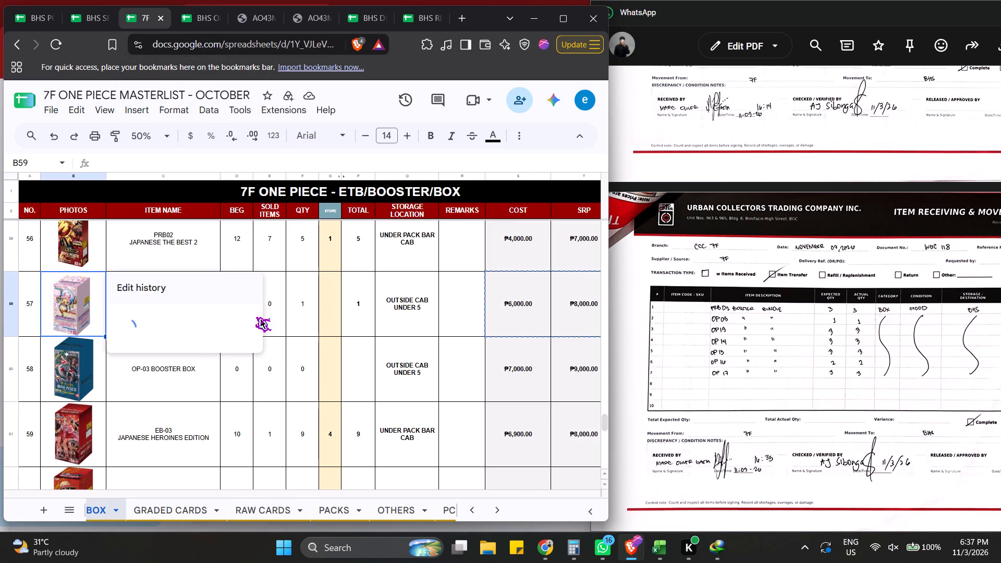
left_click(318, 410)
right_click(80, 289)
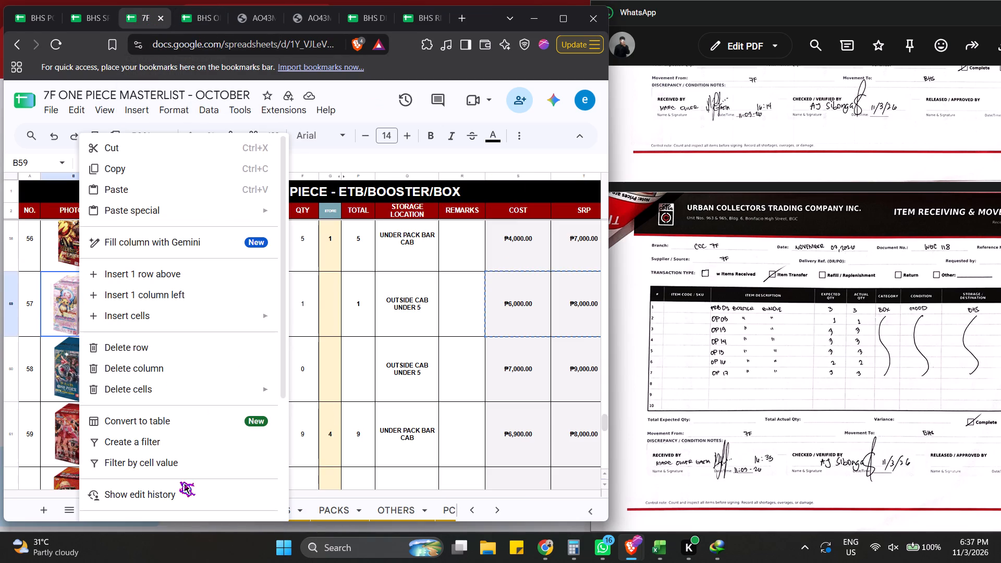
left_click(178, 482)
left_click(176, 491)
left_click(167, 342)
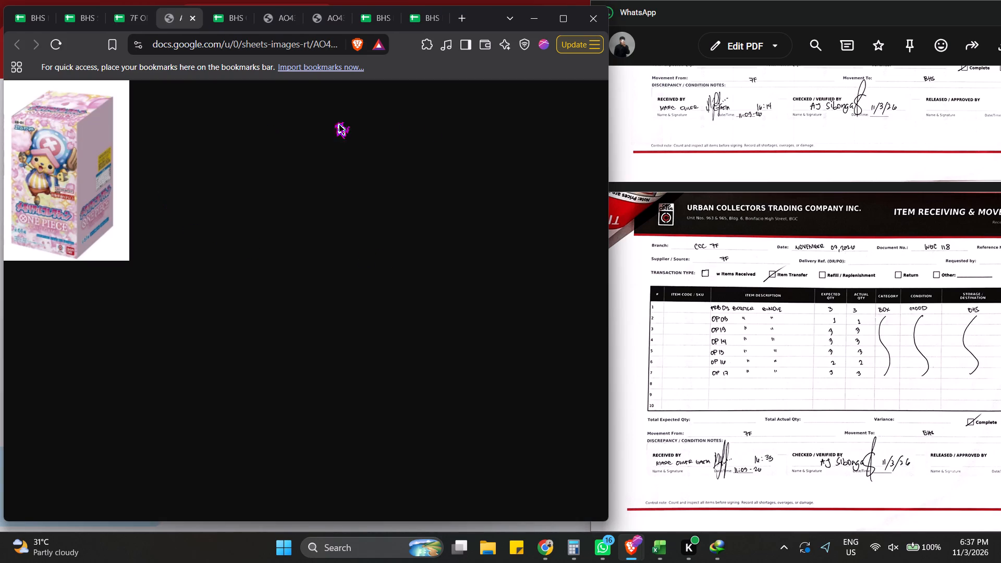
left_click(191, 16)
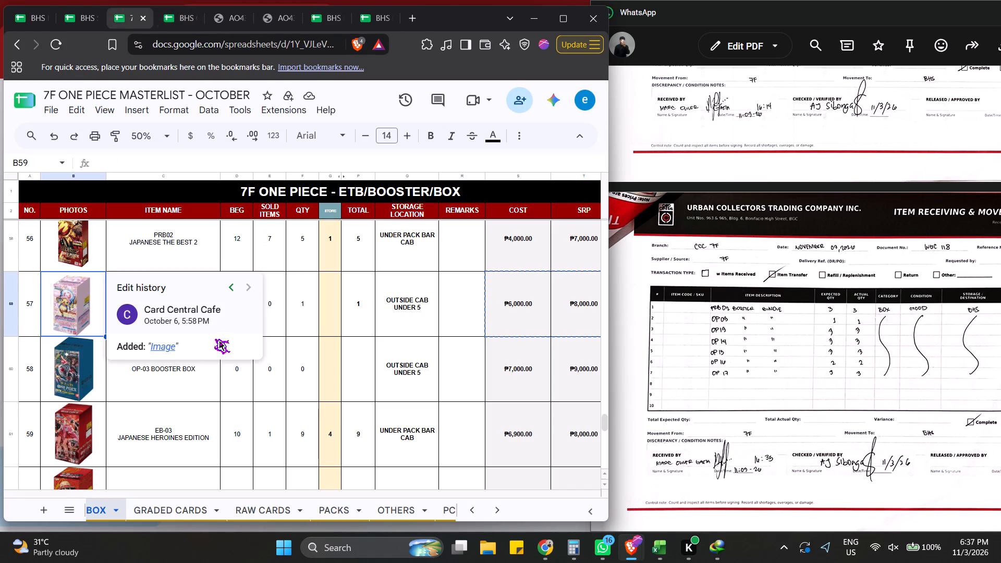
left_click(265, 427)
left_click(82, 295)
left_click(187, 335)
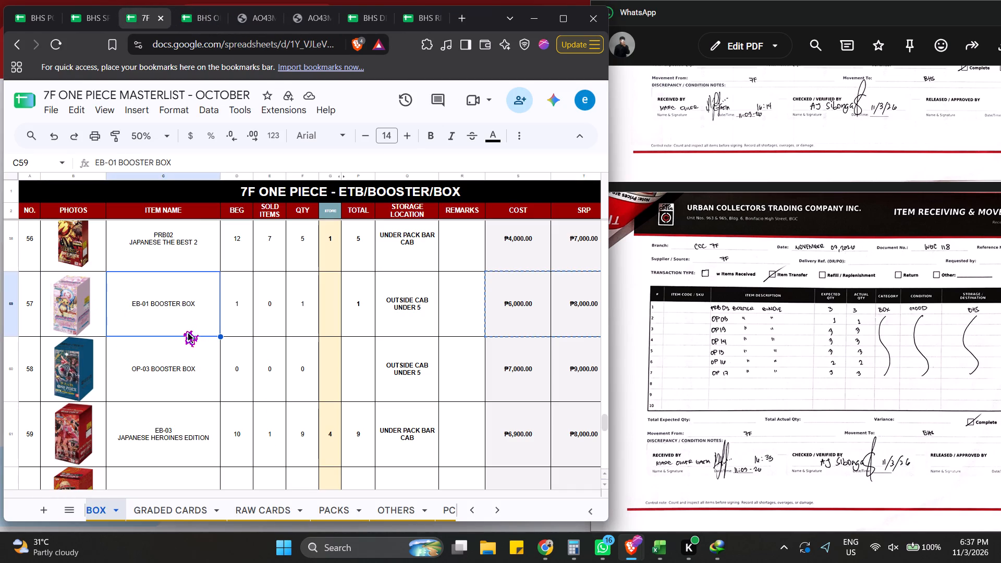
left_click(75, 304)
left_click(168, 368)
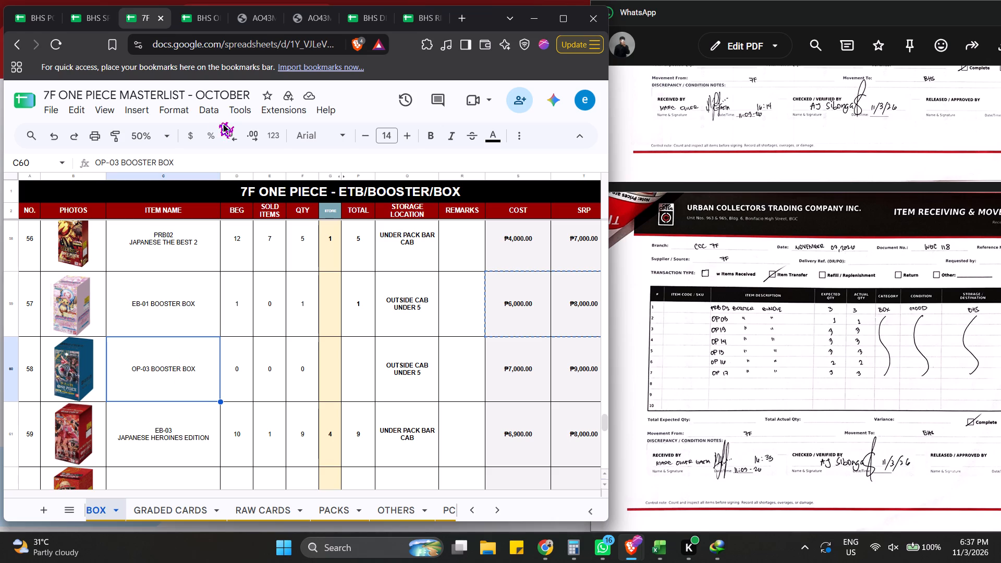
Open the OP-03 BOOSTER BOX photo from its cell's edit history in the 7F masterlist and capture the box image.
left_click(78, 371)
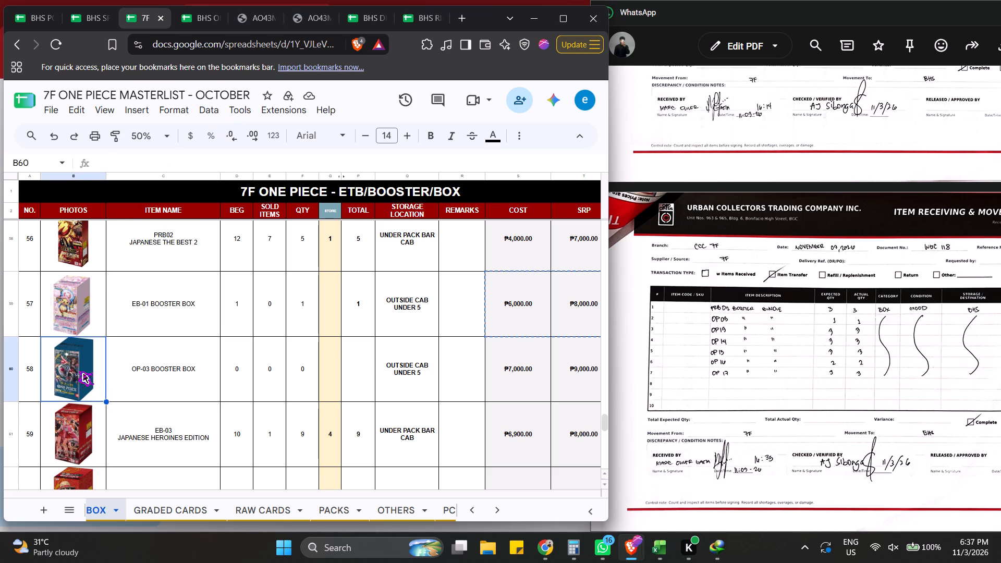
right_click(78, 371)
left_click(202, 494)
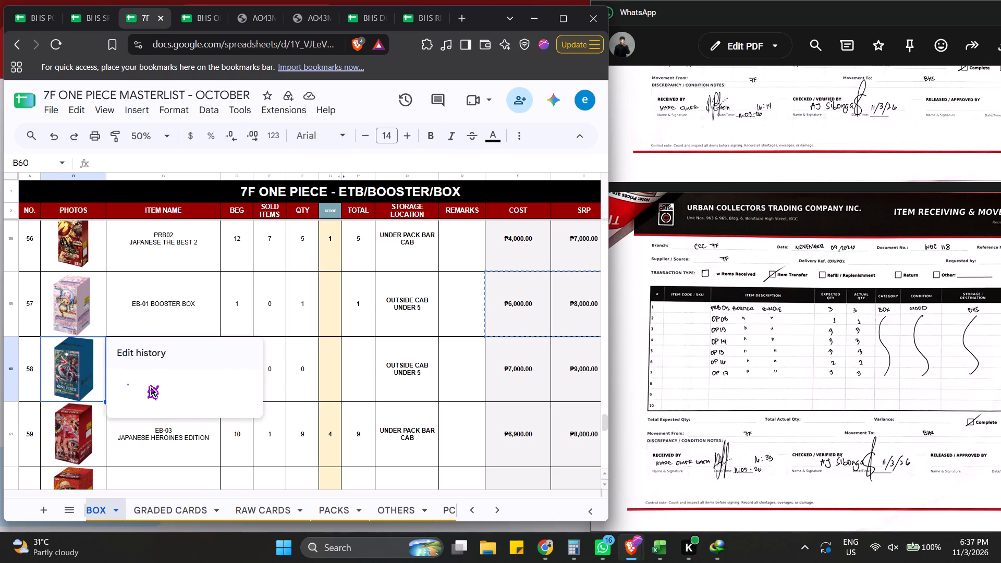
left_click(157, 393)
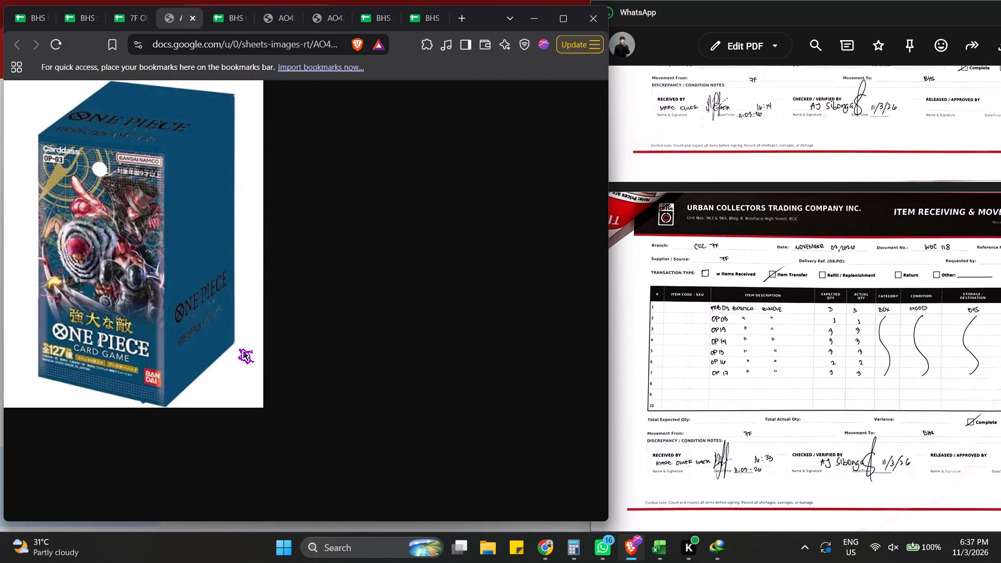
key("shift+super+s")
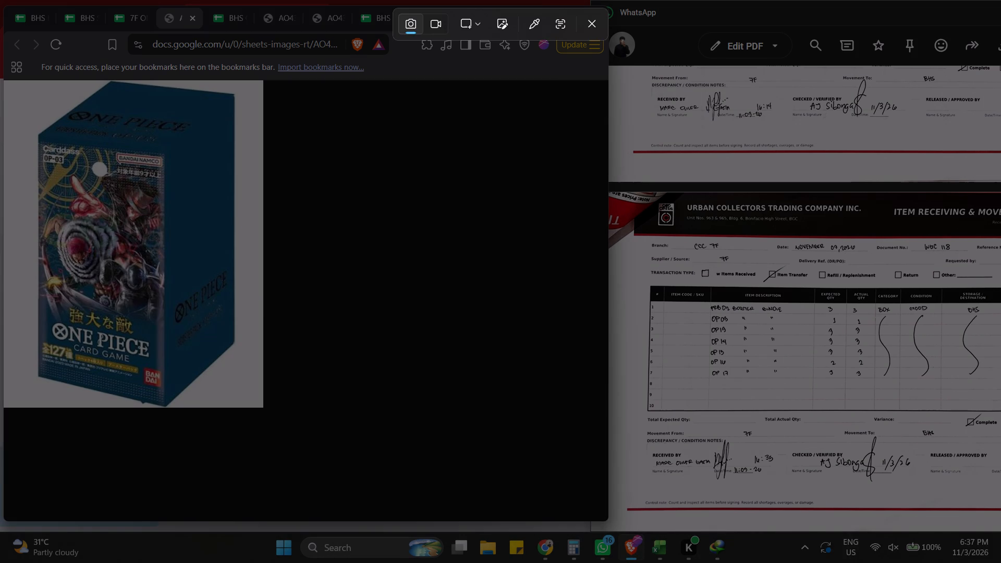
left_click_drag(5, 81, 258, 407)
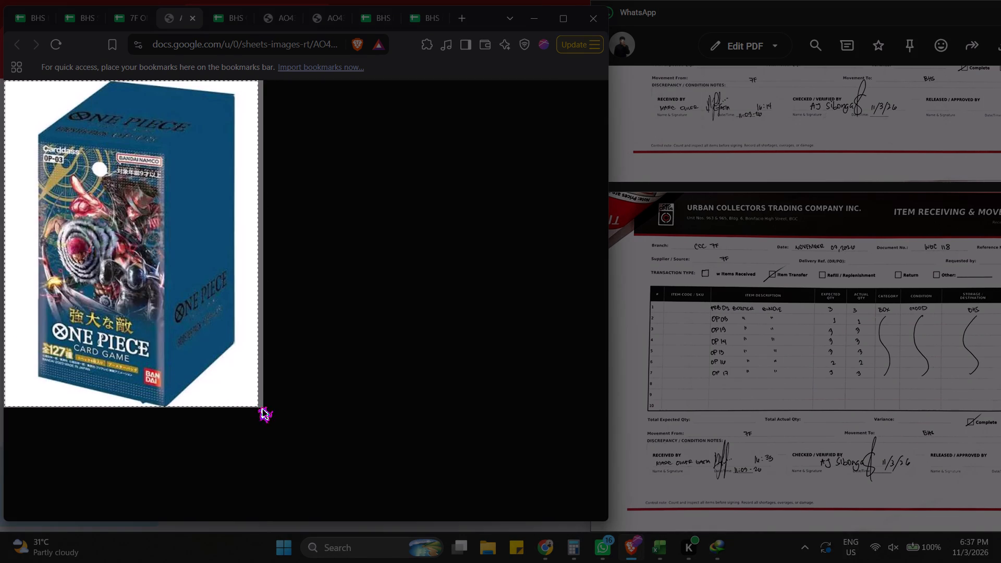
left_click_drag(258, 407, 261, 407)
left_click(193, 18)
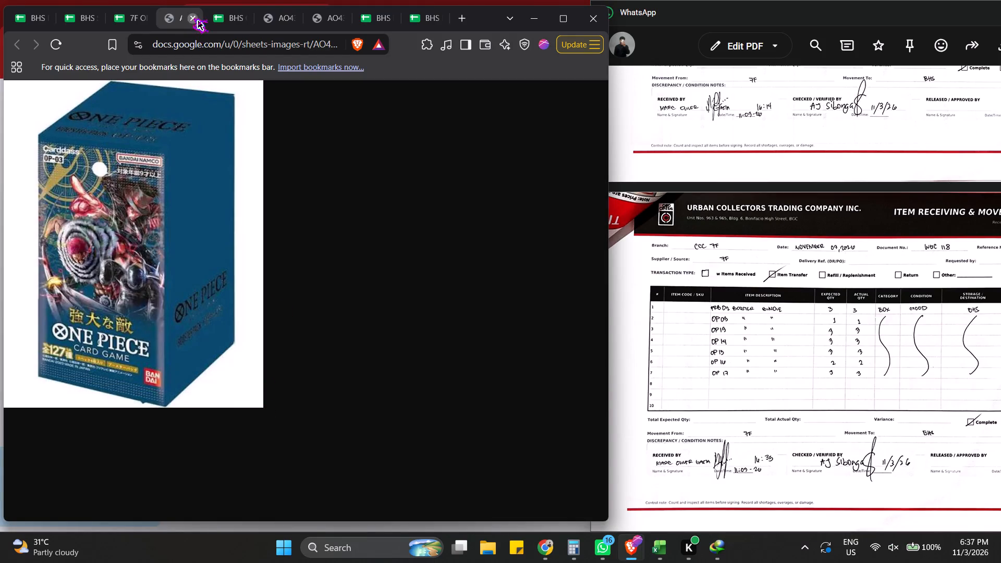
Paste the captured box image into the BHS One Piece sheet and place it in the PHOTOS cell of the new row below EB-01.
left_click(87, 16)
scroll(182, 362, "down", 1)
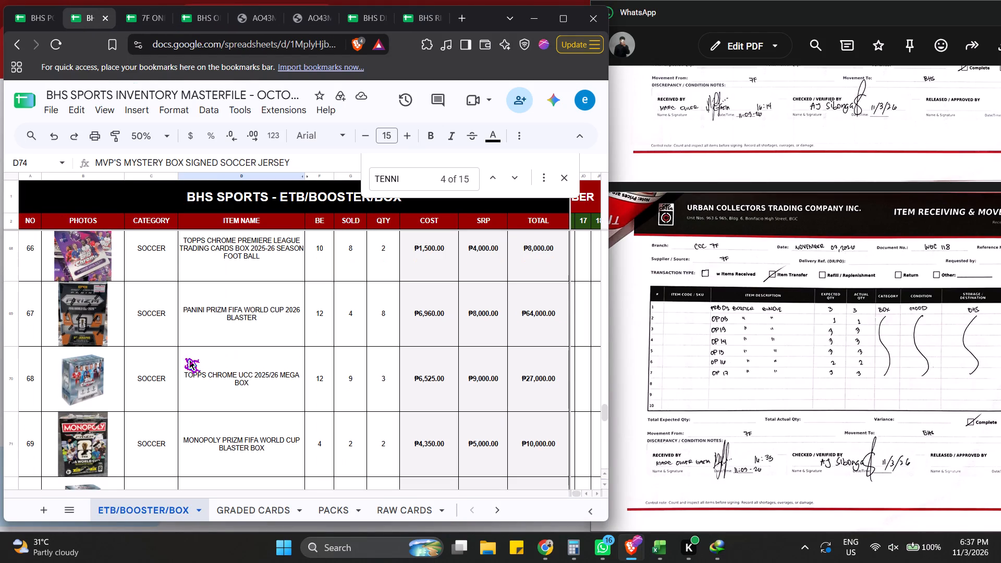
left_click(142, 14)
left_click(190, 19)
scroll(215, 285, "down", 5)
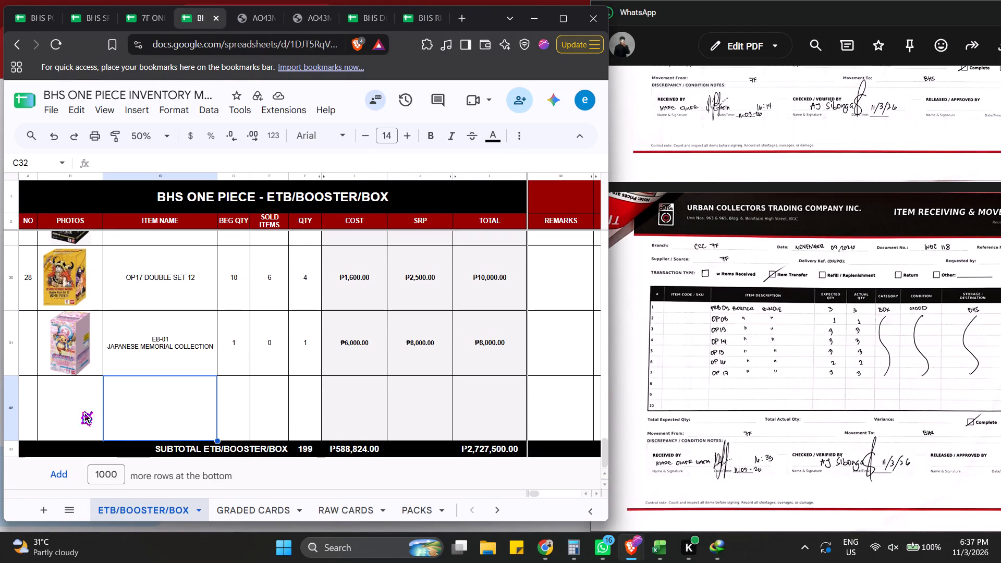
left_click(77, 406)
key("ctrl+v")
left_click(189, 252)
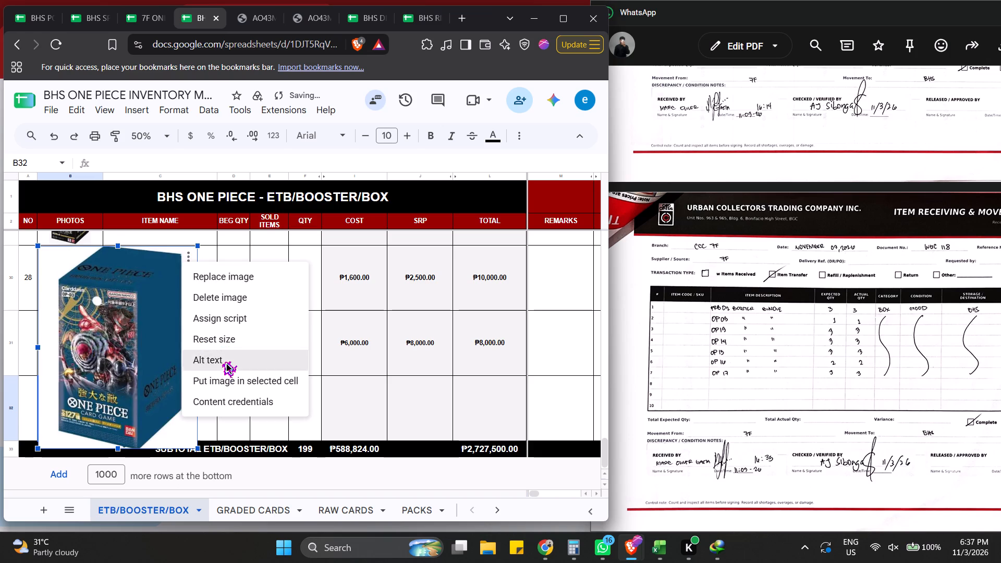
left_click(224, 378)
left_click(185, 399)
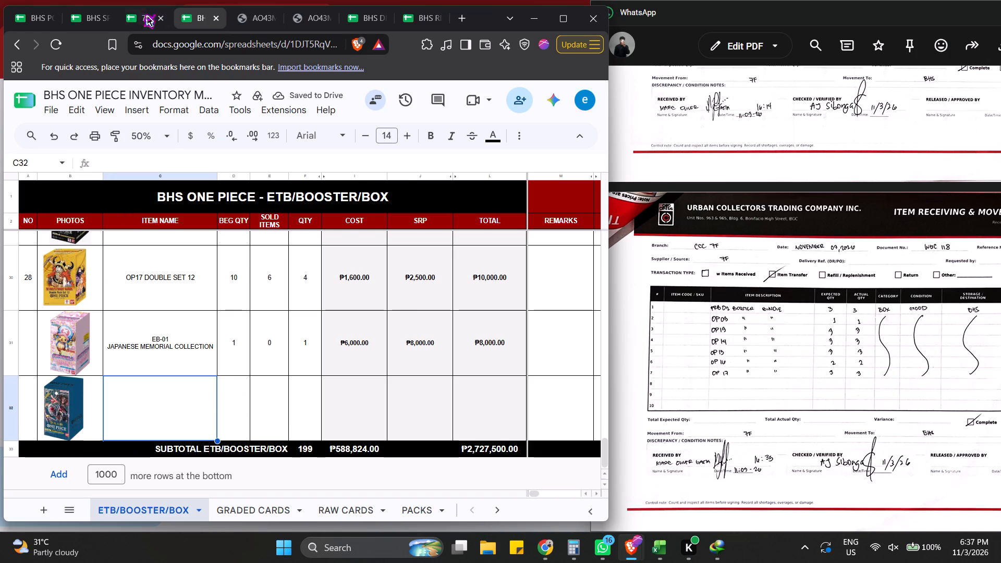
Copy the item name OP-03 BOOSTER BOX from the 7F masterlist into the new BHS row's ITEM NAME cell.
left_click(142, 16)
left_click(295, 448)
left_click(173, 368)
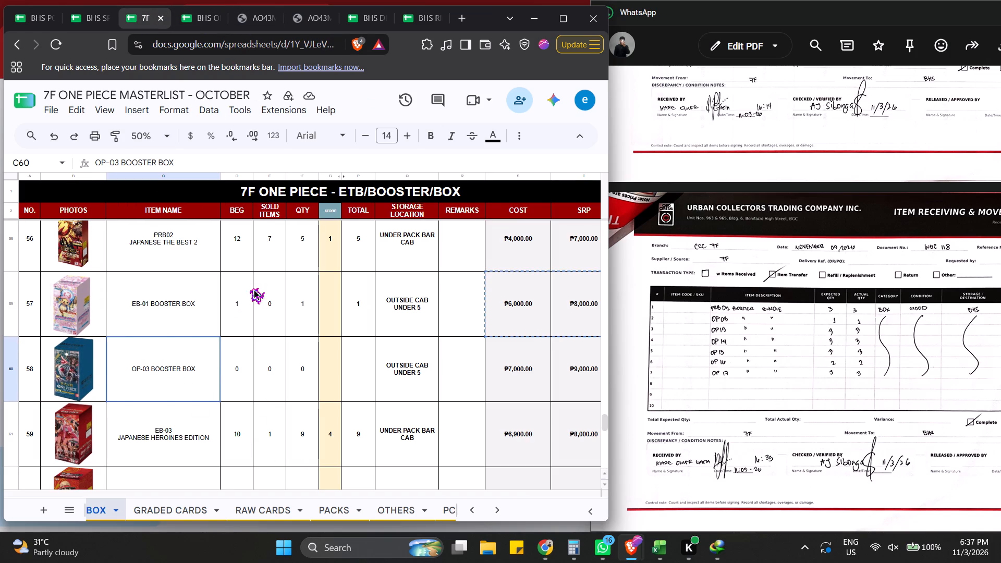
key("ctrl+c")
left_click(200, 11)
left_click(167, 375)
left_click(161, 419)
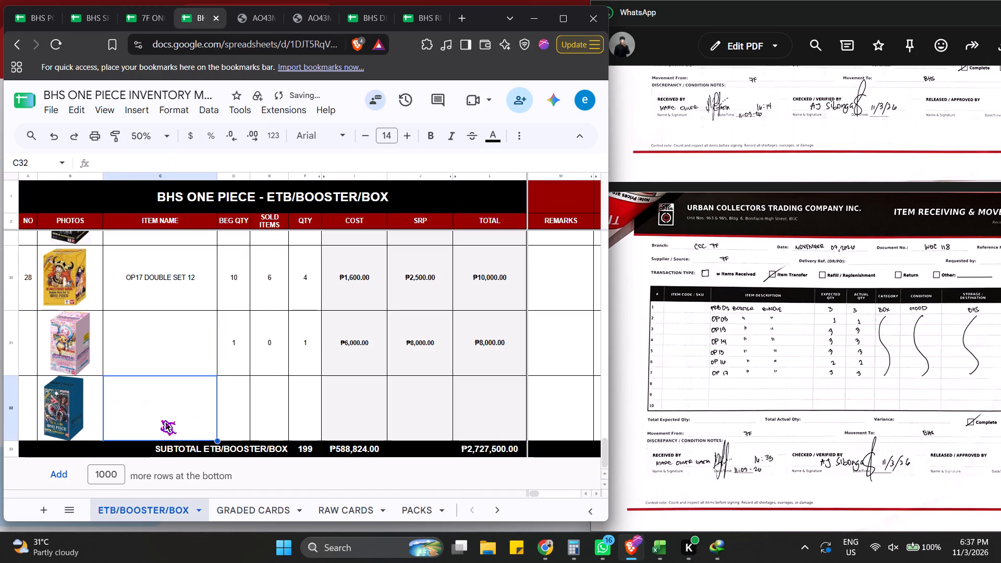
key("ctrl+z")
left_click(192, 390)
key("ctrl+v")
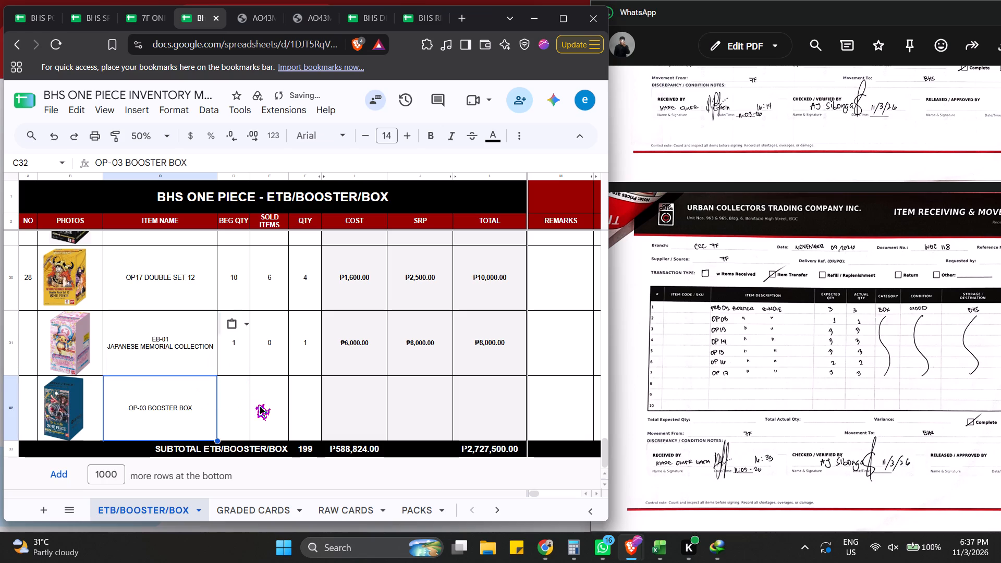
Fill the BEG QTY, SOLD ITEMS and QTY cells of the EB-01 row down into the OP-03 BOOSTER BOX row.
left_click(255, 405)
left_click(230, 347)
left_click(278, 359)
left_click_drag(223, 346, 296, 359)
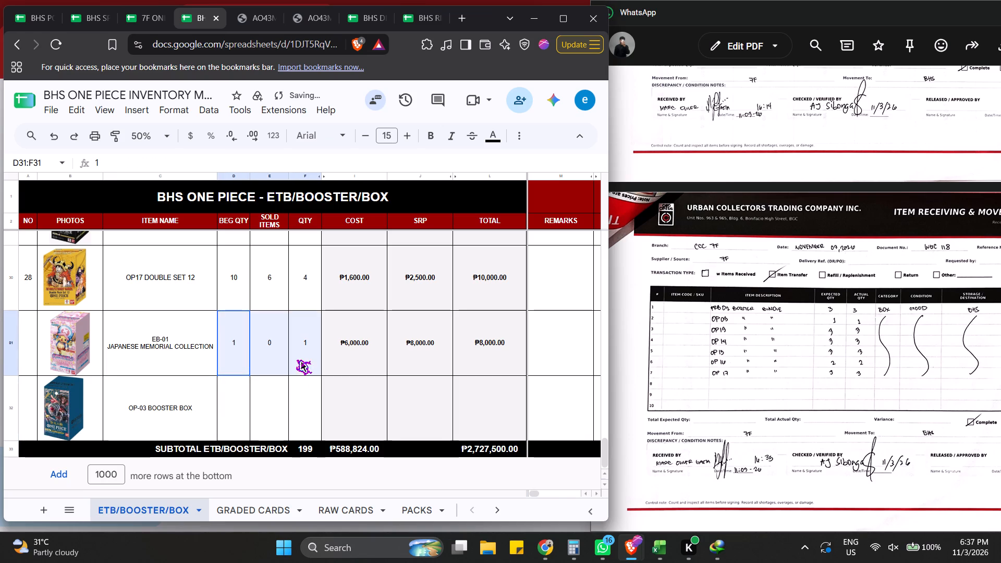
left_click_drag(296, 359, 292, 357)
left_click_drag(320, 376, 316, 416)
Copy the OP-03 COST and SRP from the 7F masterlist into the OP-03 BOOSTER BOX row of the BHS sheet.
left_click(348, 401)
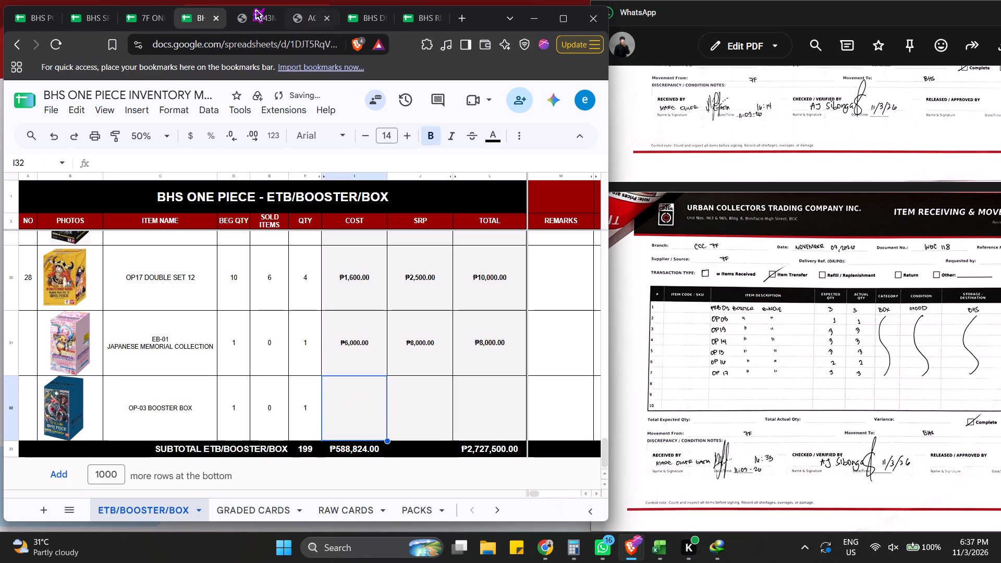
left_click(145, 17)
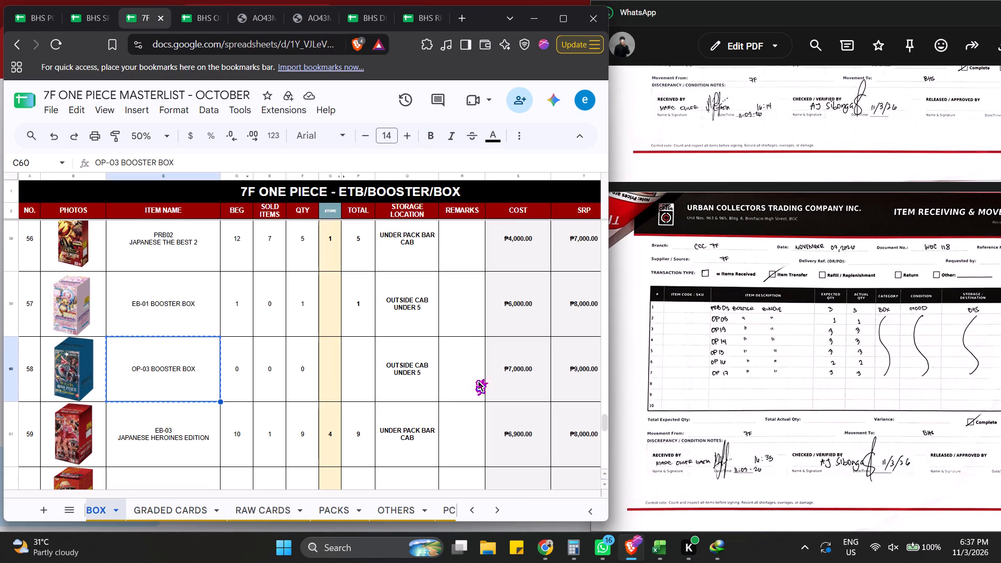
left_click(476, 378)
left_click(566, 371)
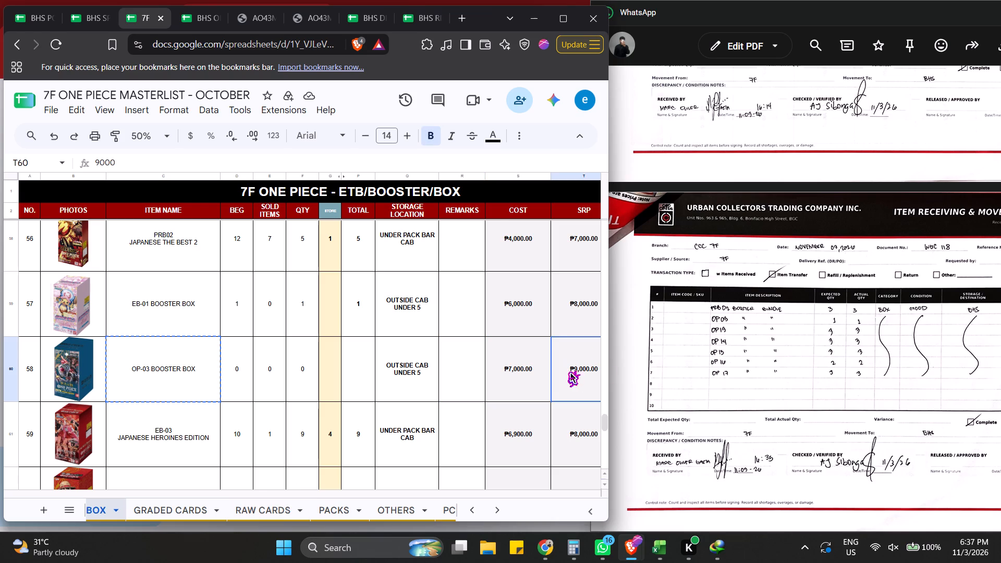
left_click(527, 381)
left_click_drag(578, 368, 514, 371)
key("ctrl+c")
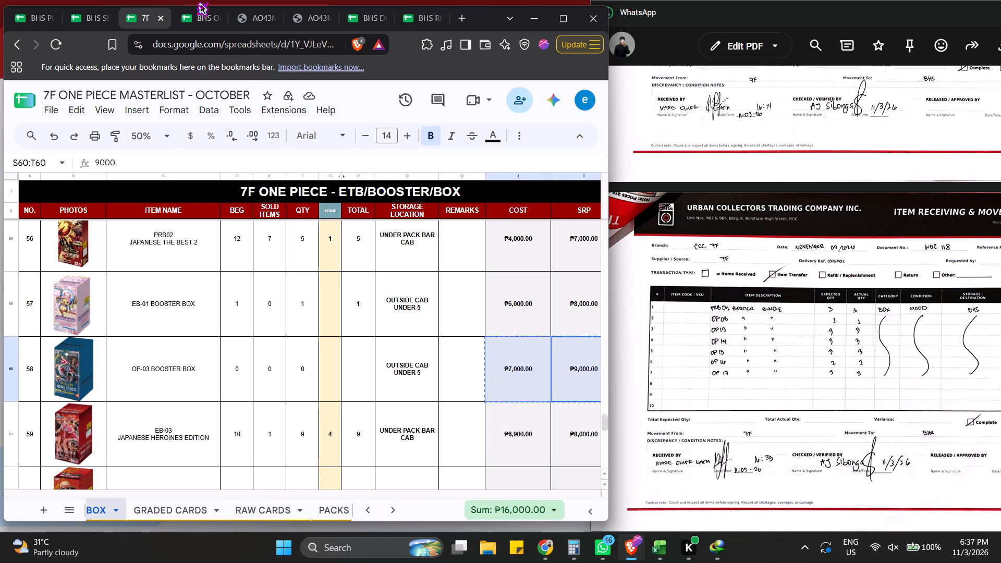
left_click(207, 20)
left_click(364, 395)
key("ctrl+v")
Fill the TOTAL formula of the EB-01 row down into the OP-03 BOOSTER BOX row.
left_click(502, 388)
left_click(489, 349)
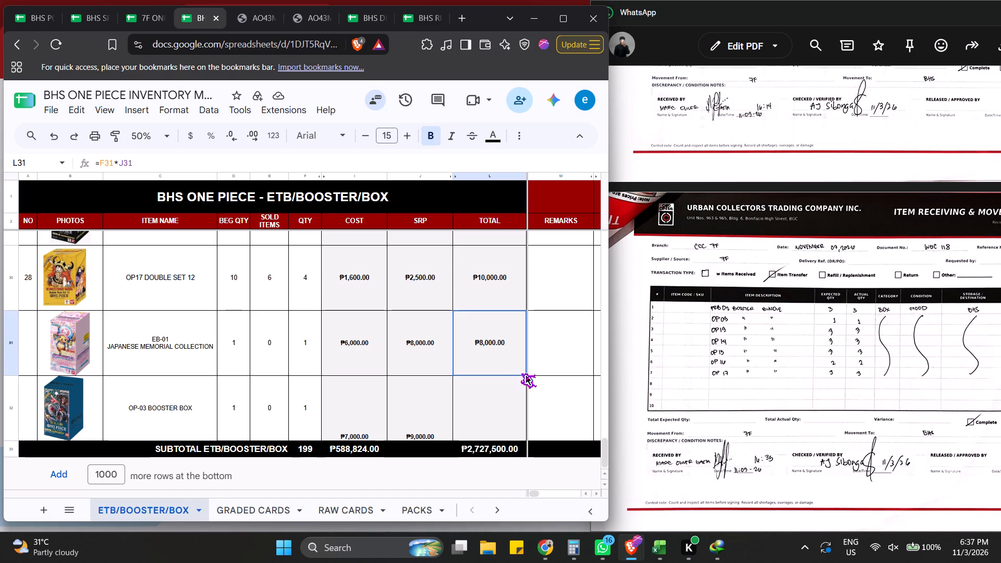
left_click(521, 373)
left_click_drag(526, 377, 520, 415)
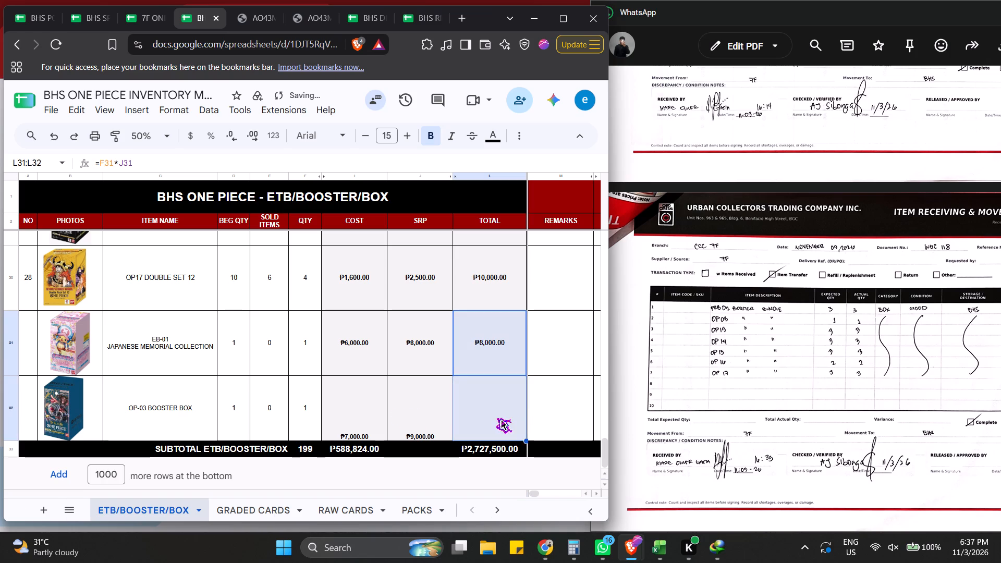
Set the OP-03 BOOSTER BOX row's COST to 7000 and its SRP to 8000.
left_click(393, 409)
left_click(341, 409)
type("7000")
key("Return")
left_click(413, 440)
type("700")
key("BackSpace")
key("BackSpace")
key("BackSpace")
type("8000")
key("Return")
Middle-align the COST and SRP values vertically in the OP-03 BOOSTER BOX row.
left_click_drag(417, 457, 363, 450)
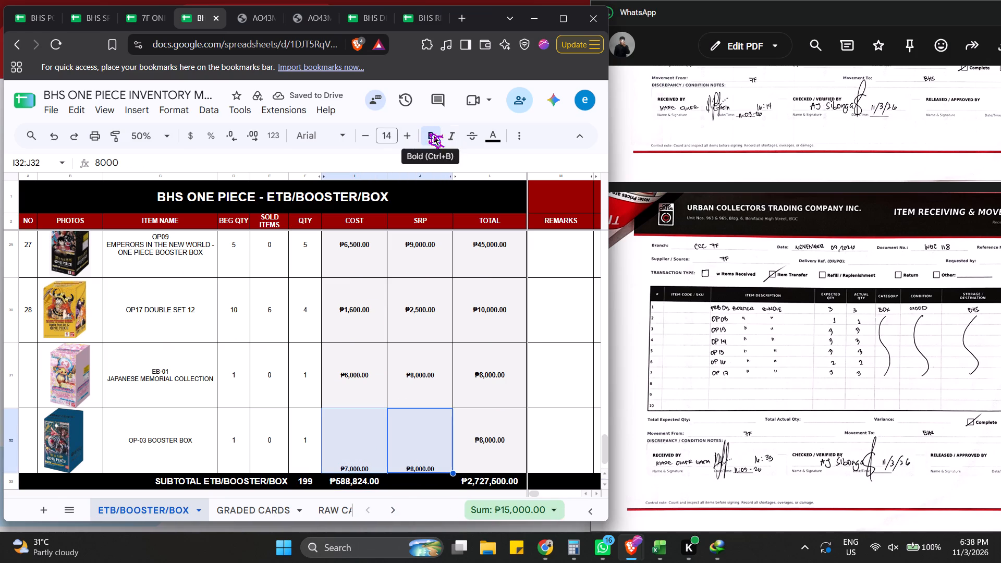
left_click(584, 137)
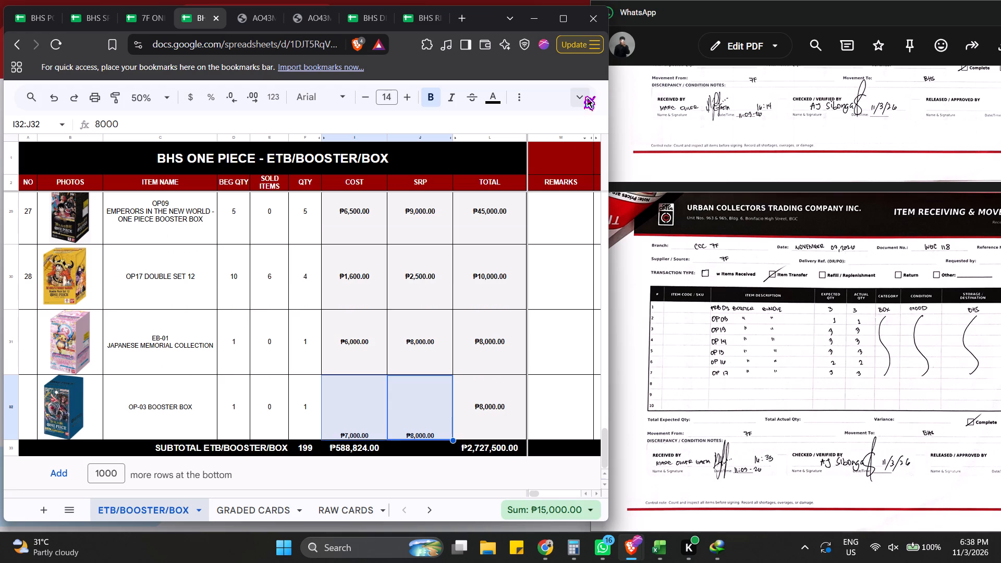
left_click(582, 95)
left_click(345, 137)
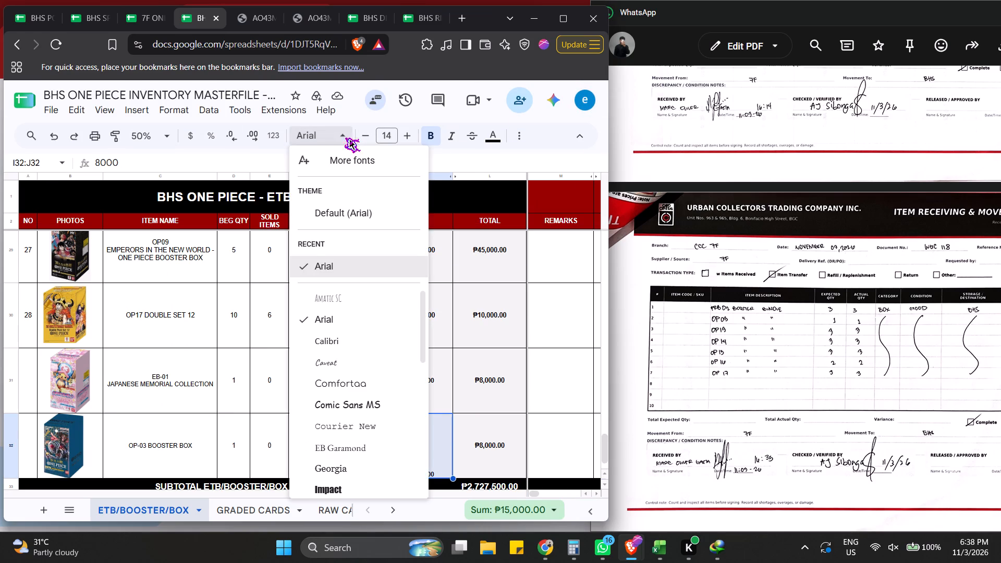
left_click(345, 137)
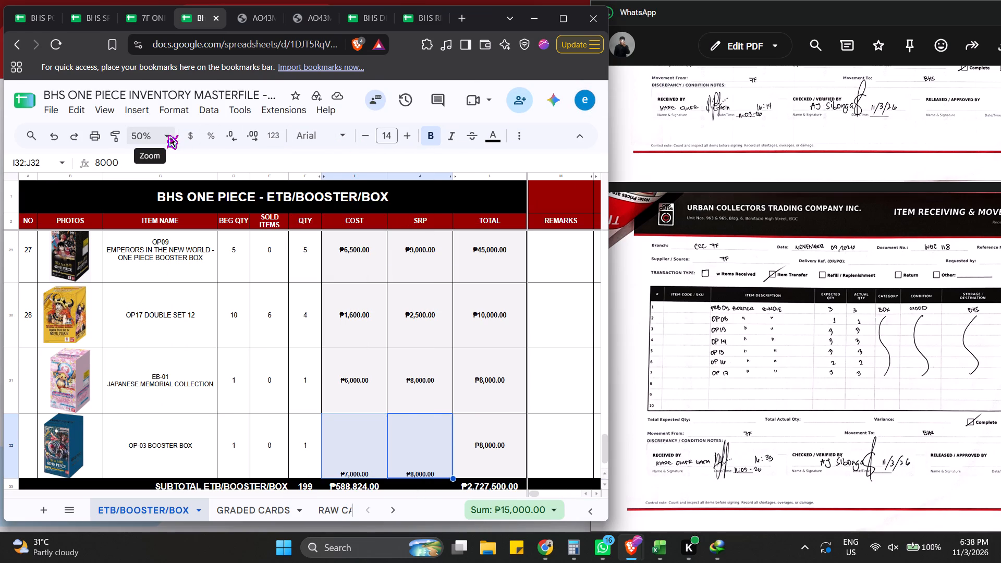
left_click(561, 16)
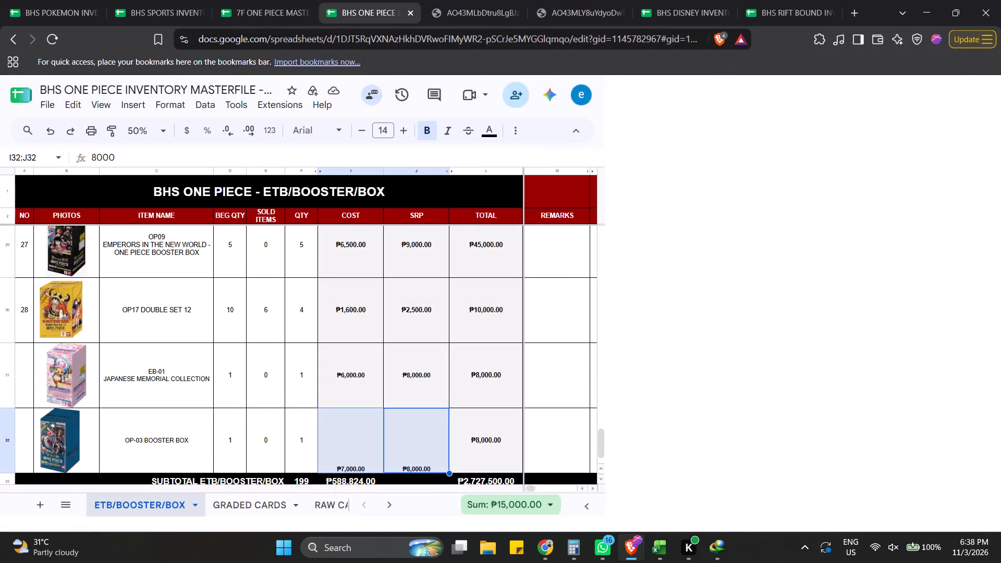
left_click(615, 129)
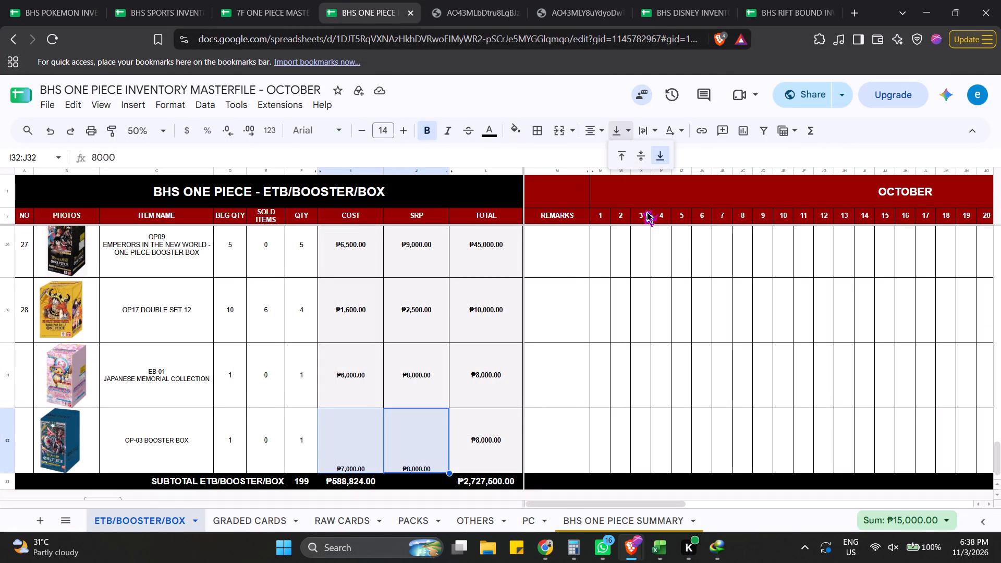
left_click(639, 154)
Check the COST and SRP cells of the EB-01 and OP-03 BOOSTER BOX rows for matching formatting.
left_click(414, 379)
left_click(376, 382)
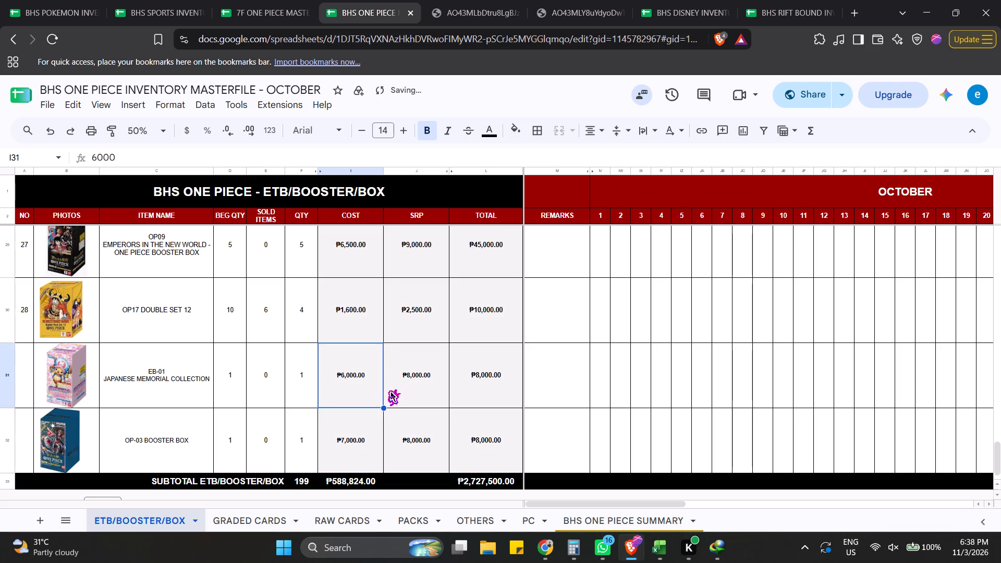
left_click(421, 418)
left_click(371, 425)
left_click_drag(376, 368, 381, 362)
left_click(420, 363)
left_click(426, 434)
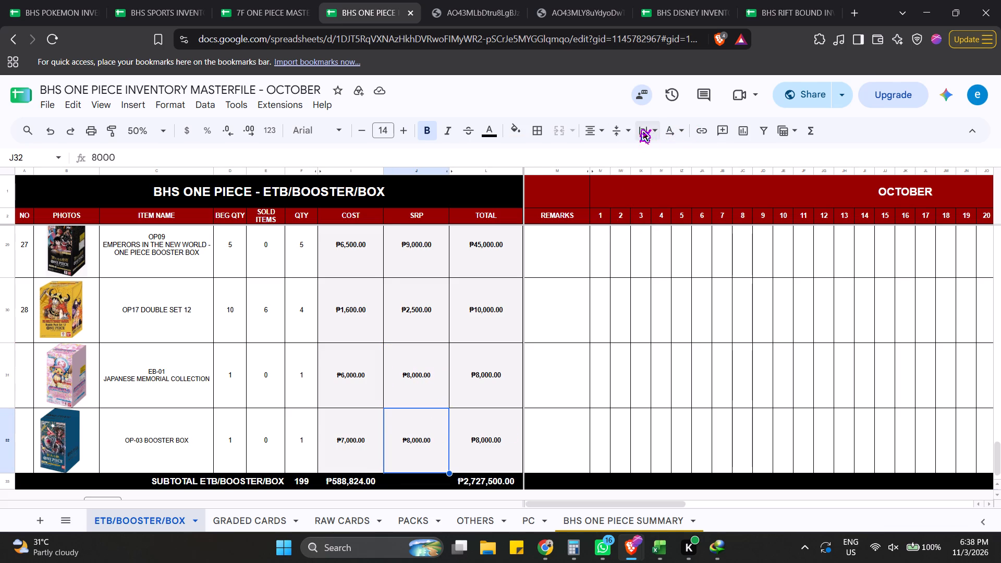
left_click(949, 10)
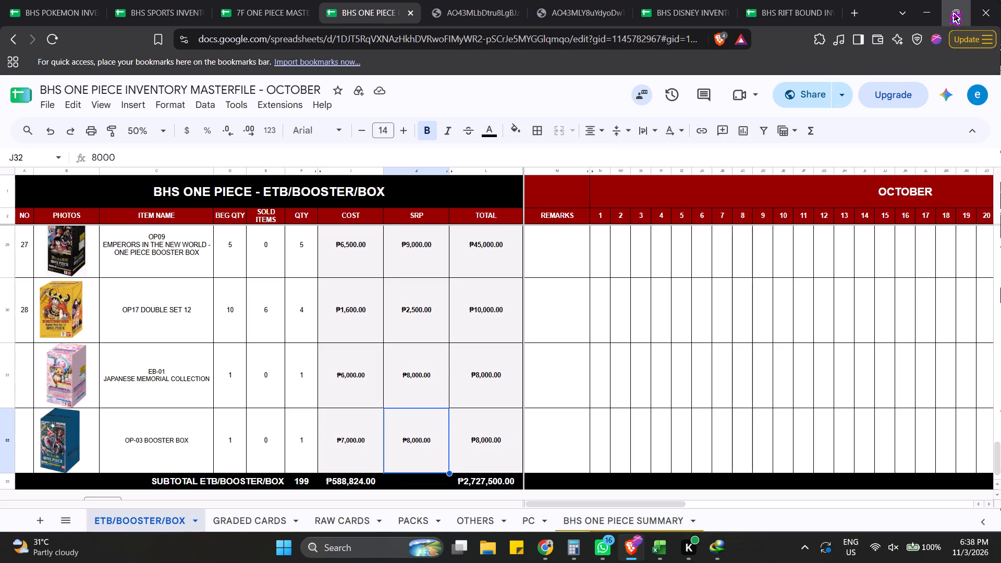
scroll(448, 292, "down", 7)
left_click(495, 394)
left_click(420, 393)
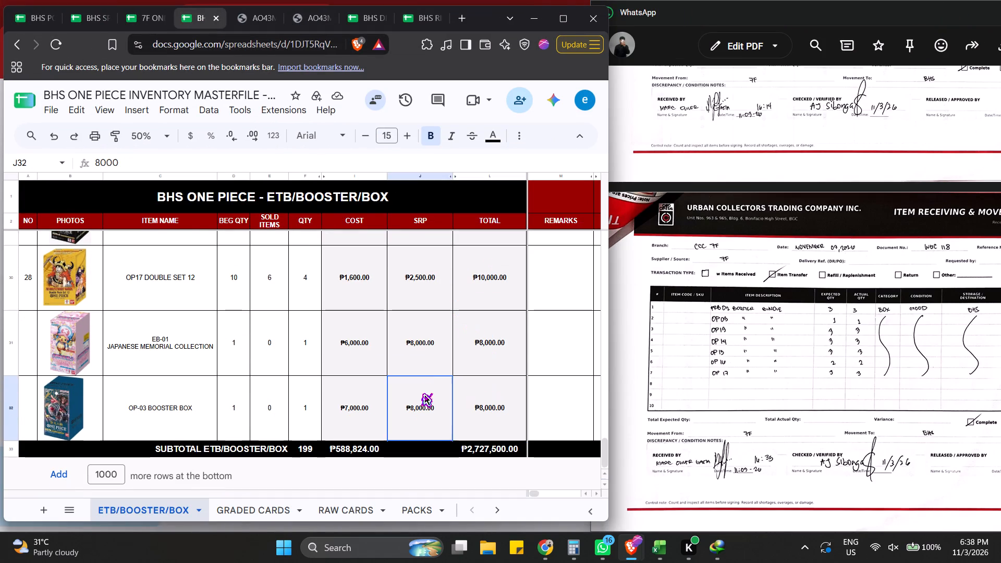
left_click(423, 331)
left_click(379, 341)
left_click(392, 408)
left_click(444, 409)
Look through the item photos that follow the WDC 118 transfer form pages.
scroll(683, 394, "down", 4)
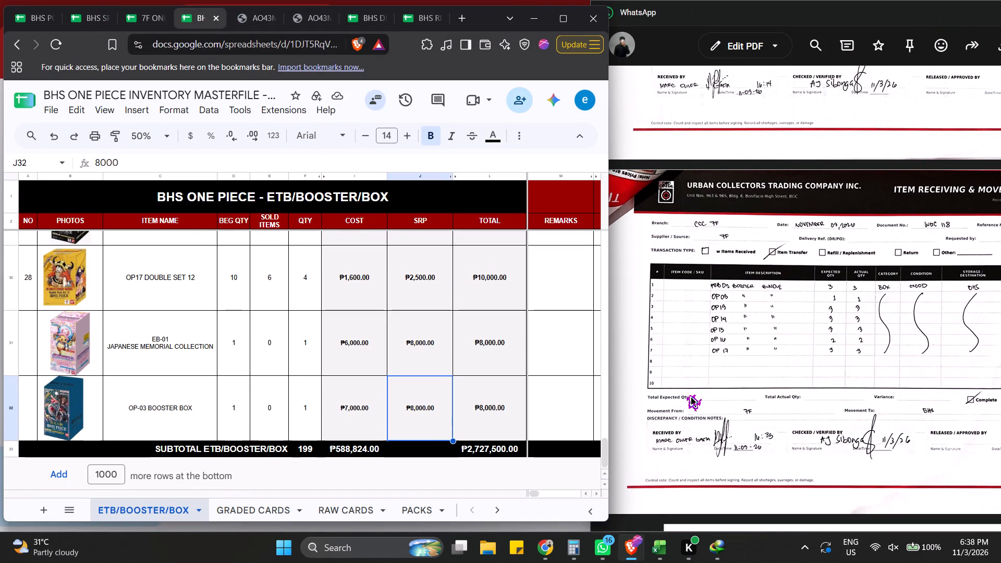
scroll(689, 368, "down", 15)
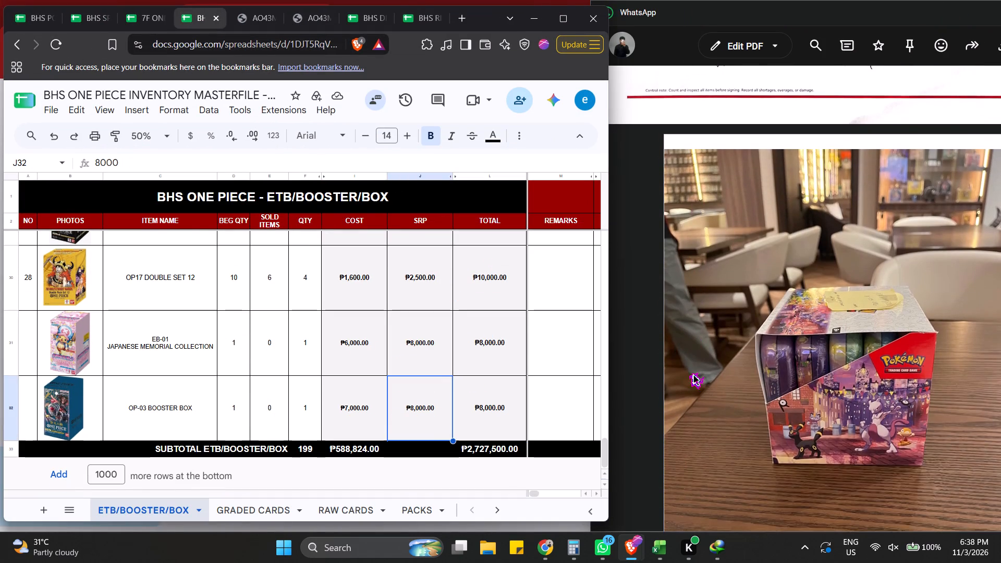
scroll(689, 375, "down", 20)
scroll(736, 427, "down", 10)
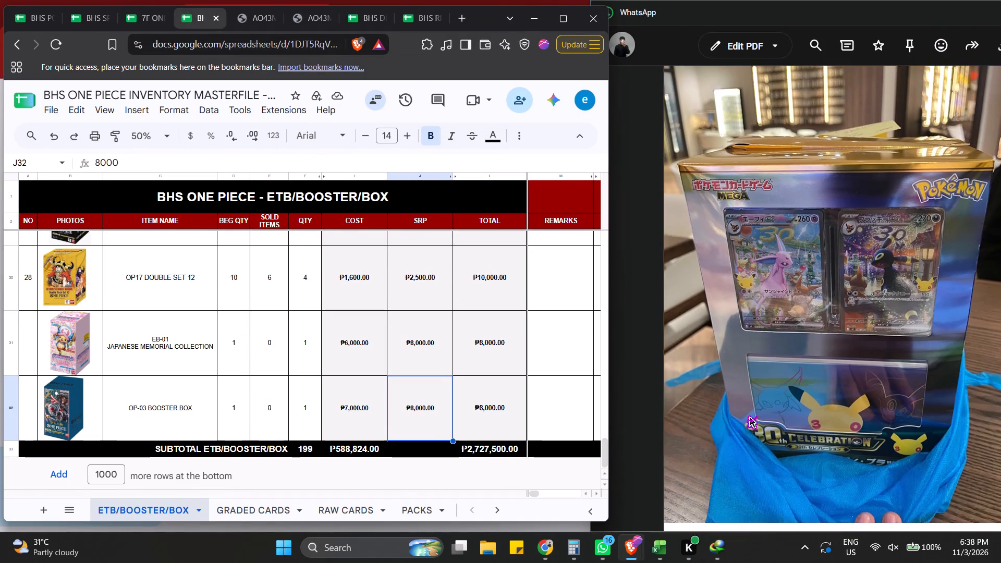
scroll(745, 415, "down", 4)
Read the item lists and quantities on both pages of the WDC 118 transfer form.
scroll(760, 419, "up", 20)
scroll(760, 419, "up", 17)
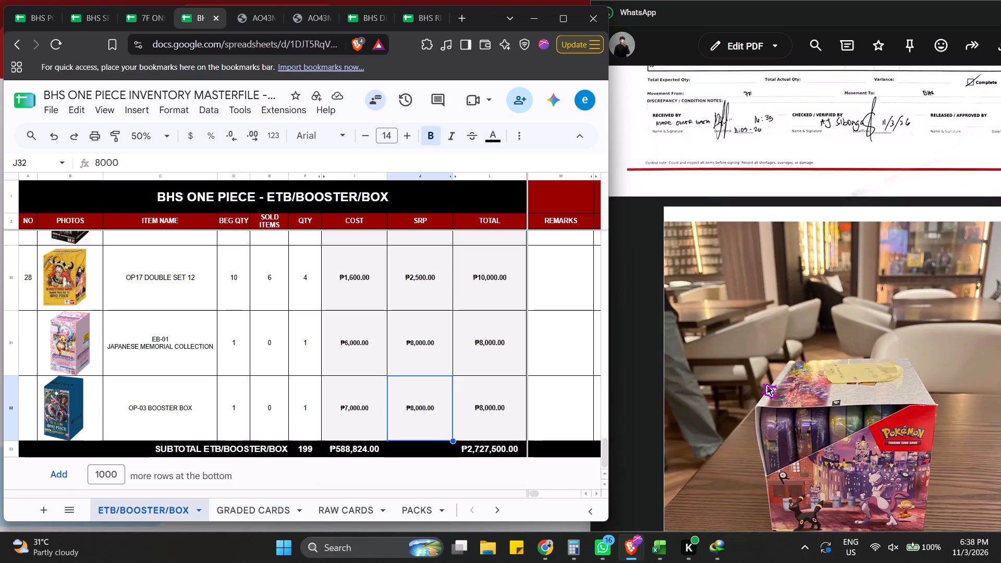
scroll(762, 383, "up", 20)
scroll(762, 383, "up", 8)
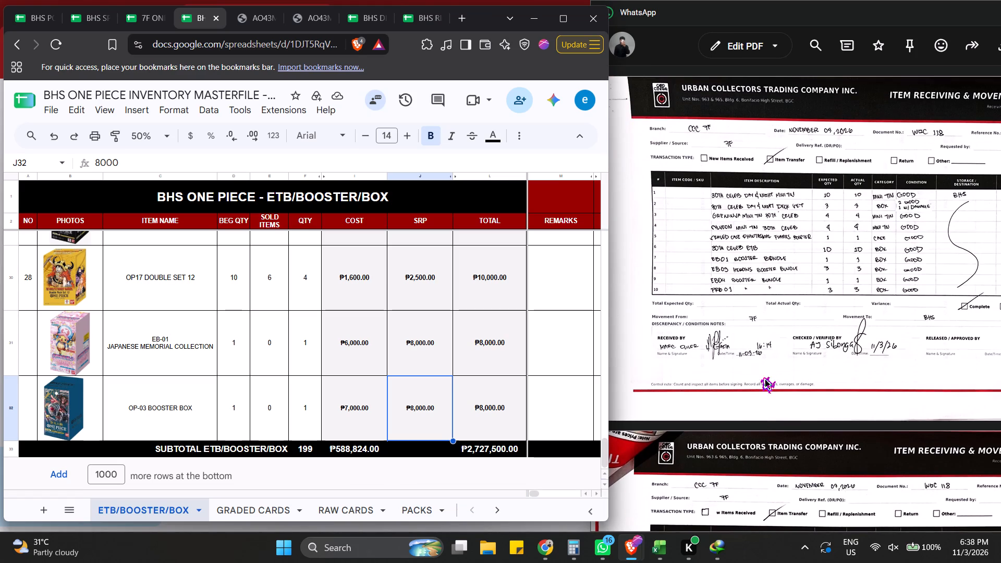
scroll(760, 377, "up", 2)
scroll(759, 414, "down", 10)
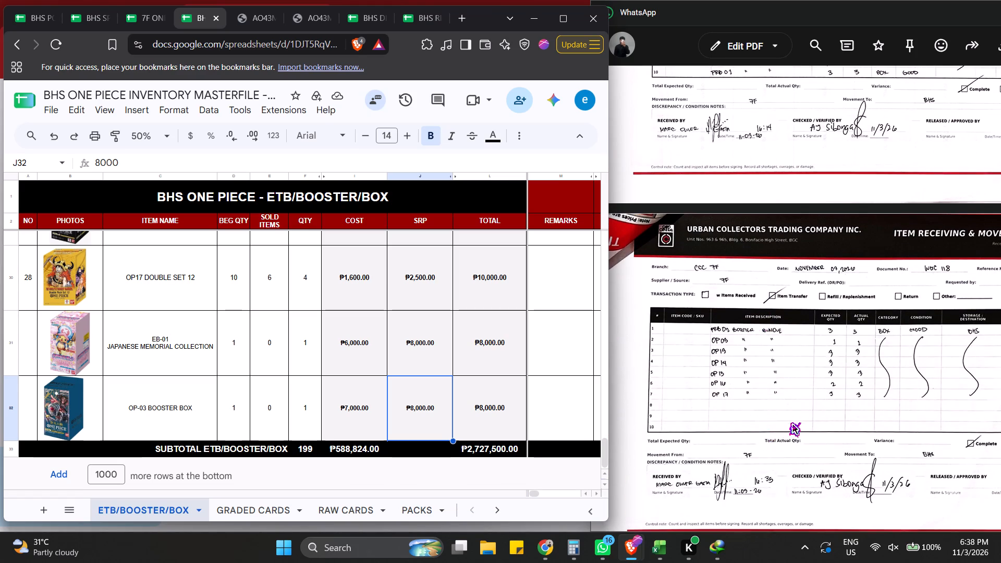
scroll(791, 412, "up", 13)
scroll(792, 423, "down", 13)
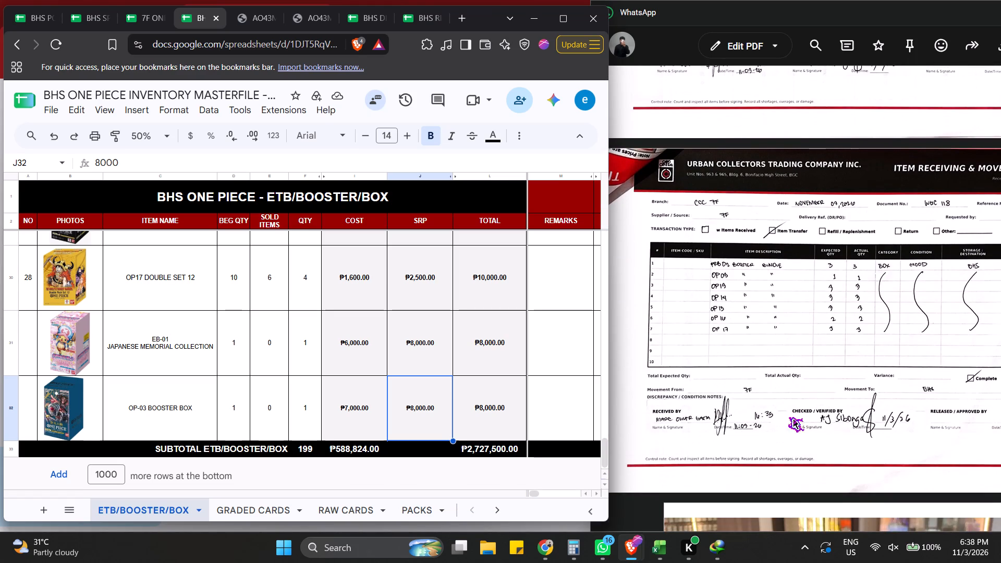
scroll(786, 418, "down", 4)
scroll(760, 408, "up", 2)
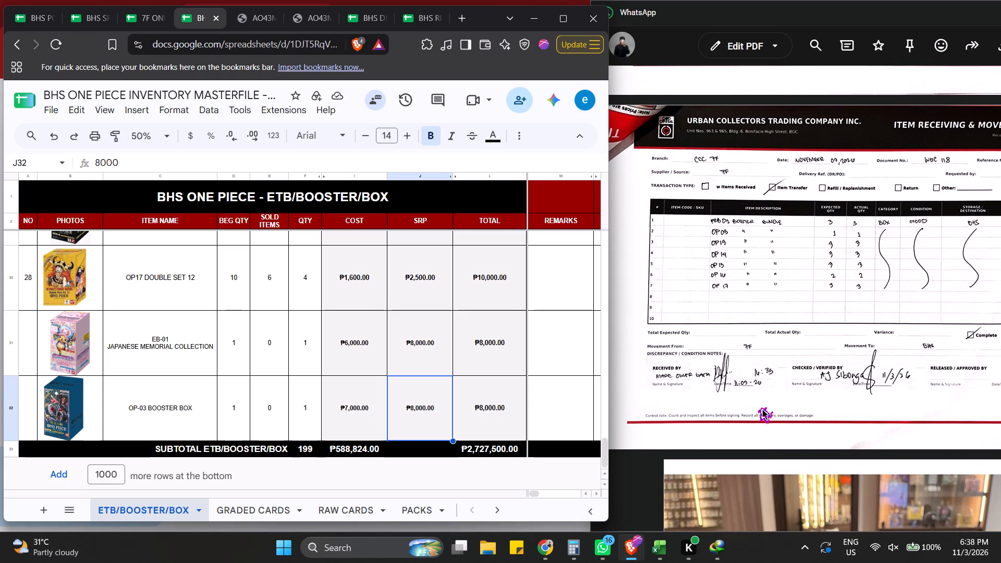
Review the ETB/BOOSTER/BOX rows from OP-03 BOOSTER BOX back up to OP10 for the items listed on the transfer form.
left_click(264, 380)
left_click(241, 393)
left_click(322, 410)
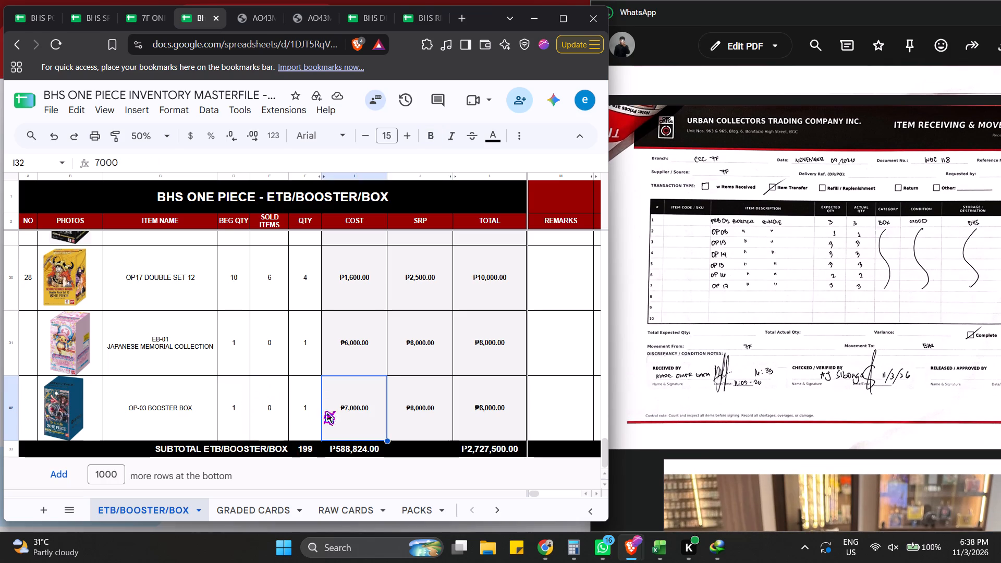
left_click(278, 411)
scroll(266, 348, "up", 1)
left_click(266, 348)
left_click(315, 375)
scroll(313, 340, "up", 7)
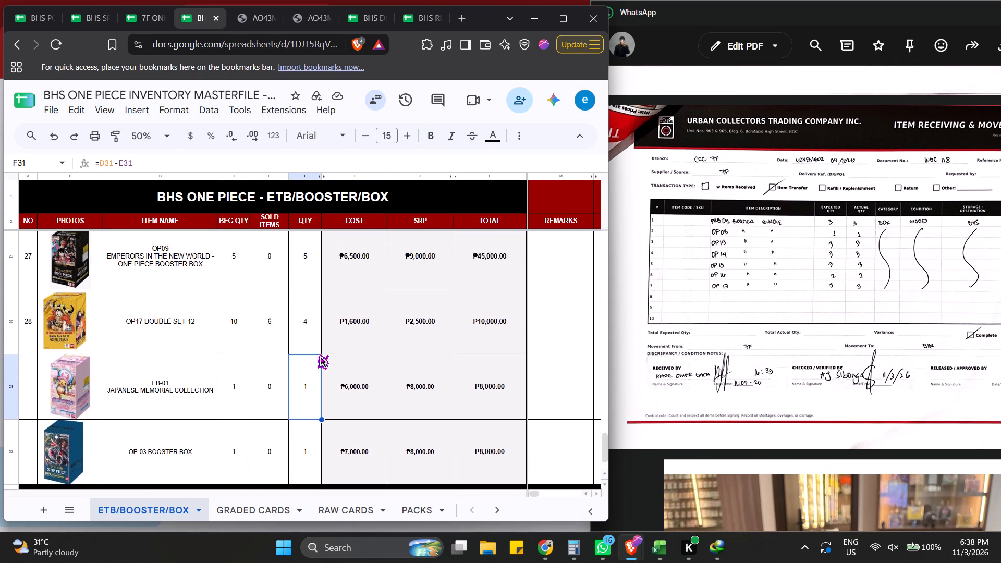
scroll(316, 354, "up", 20)
scroll(316, 354, "up", 13)
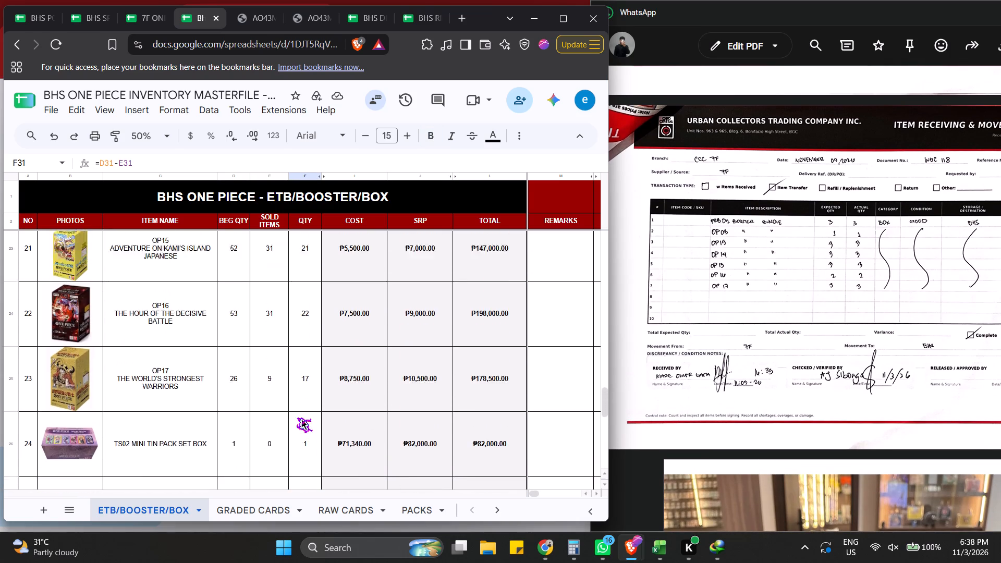
scroll(297, 417, "up", 20)
scroll(297, 417, "up", 13)
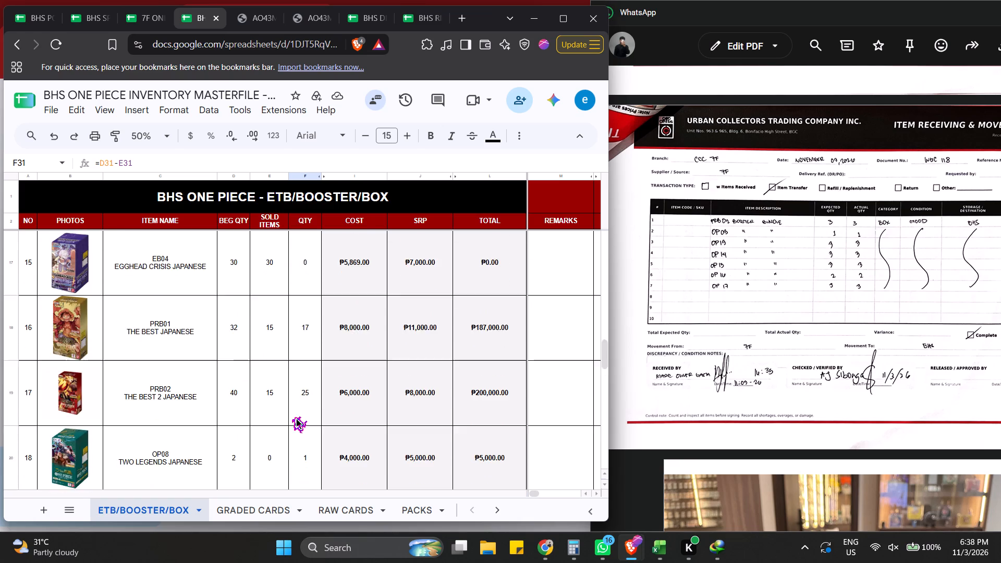
scroll(291, 417, "up", 20)
scroll(291, 417, "up", 13)
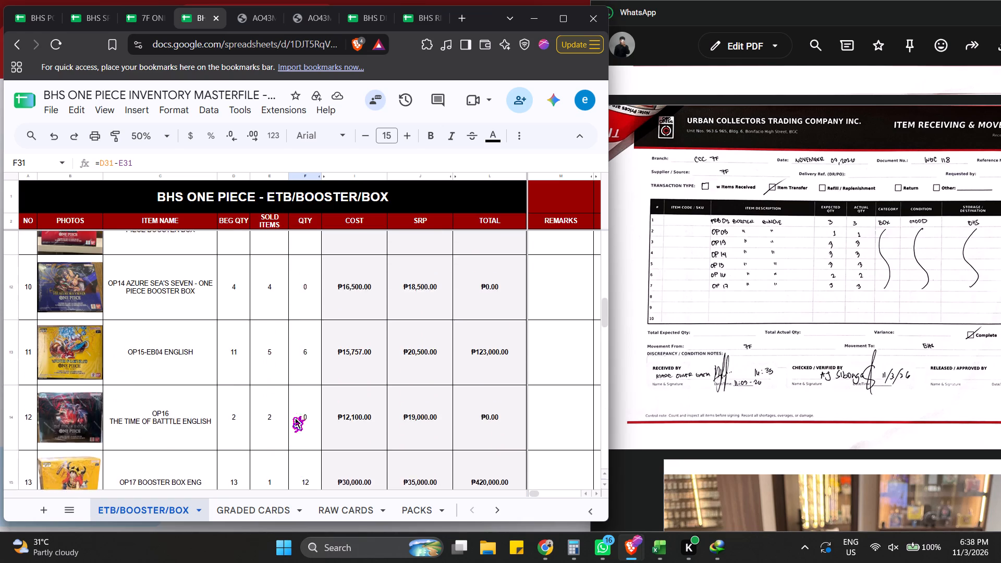
scroll(290, 416, "up", 20)
scroll(290, 416, "up", 2)
left_click(290, 415)
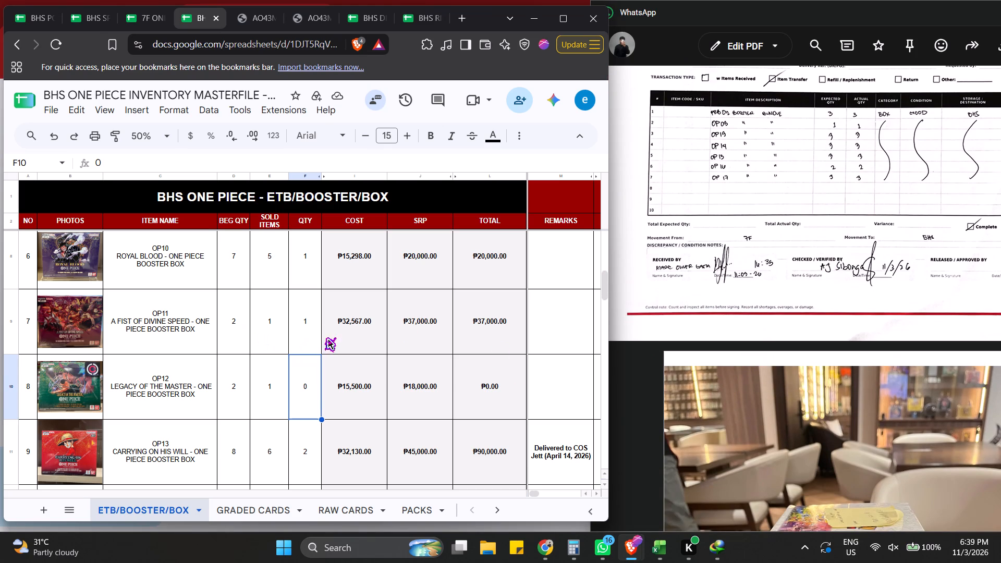
scroll(729, 373, "down", 9)
scroll(714, 363, "up", 19)
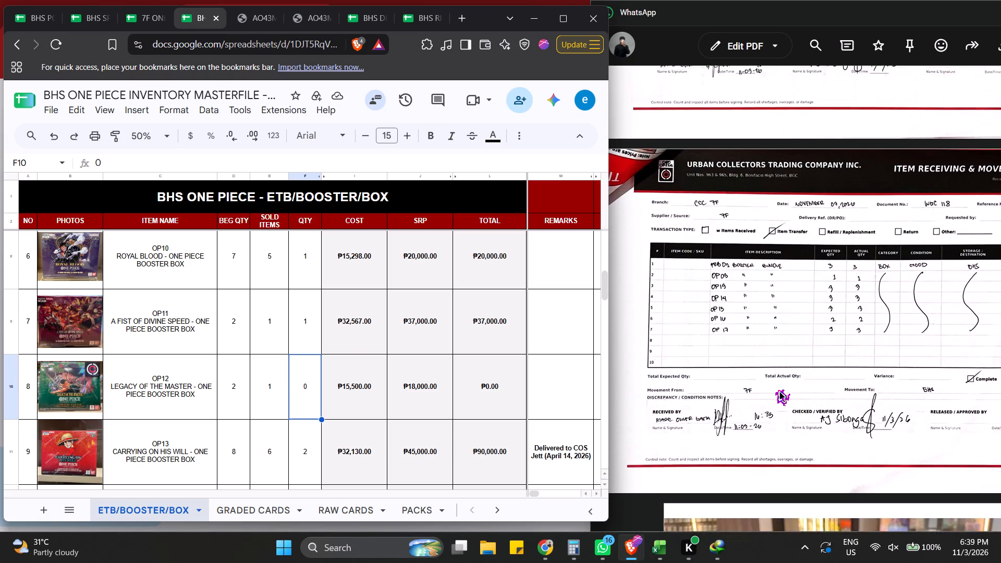
scroll(775, 389, "up", 12)
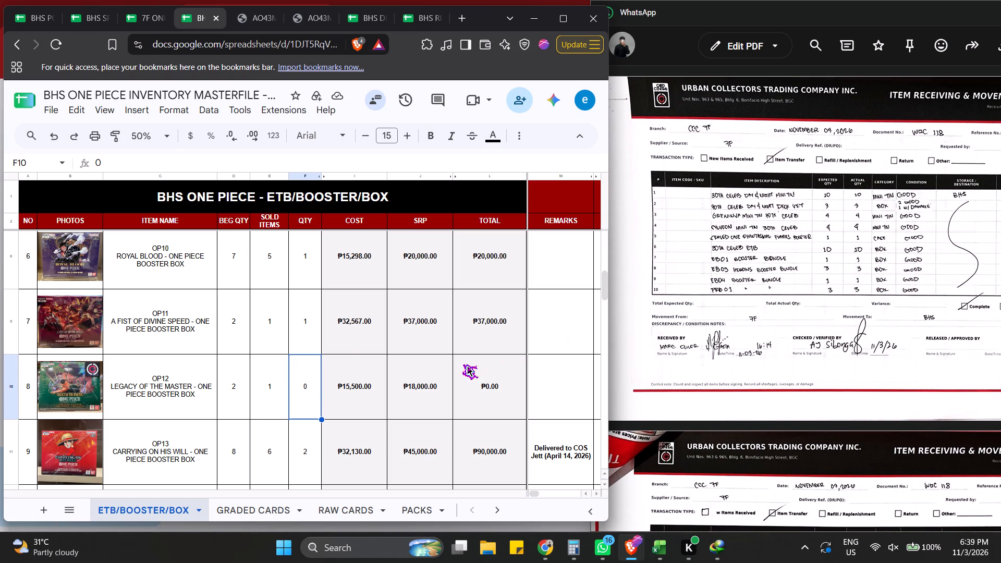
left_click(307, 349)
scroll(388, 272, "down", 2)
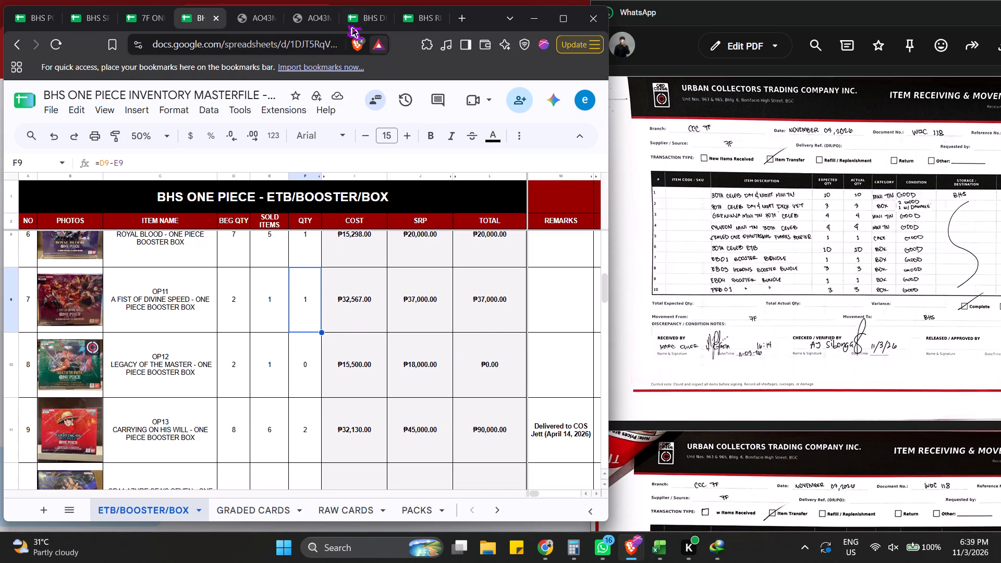
Close the two browser tabs showing product images and go to the BHS Disney inventory masterfile.
left_click(256, 17)
left_click(277, 18)
left_click(274, 18)
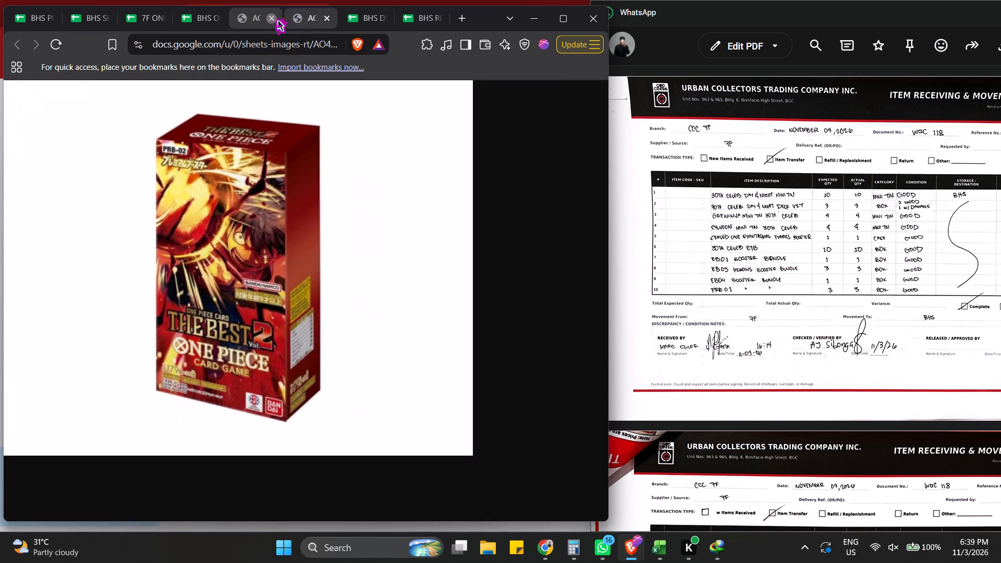
left_click(268, 19)
left_click(370, 296)
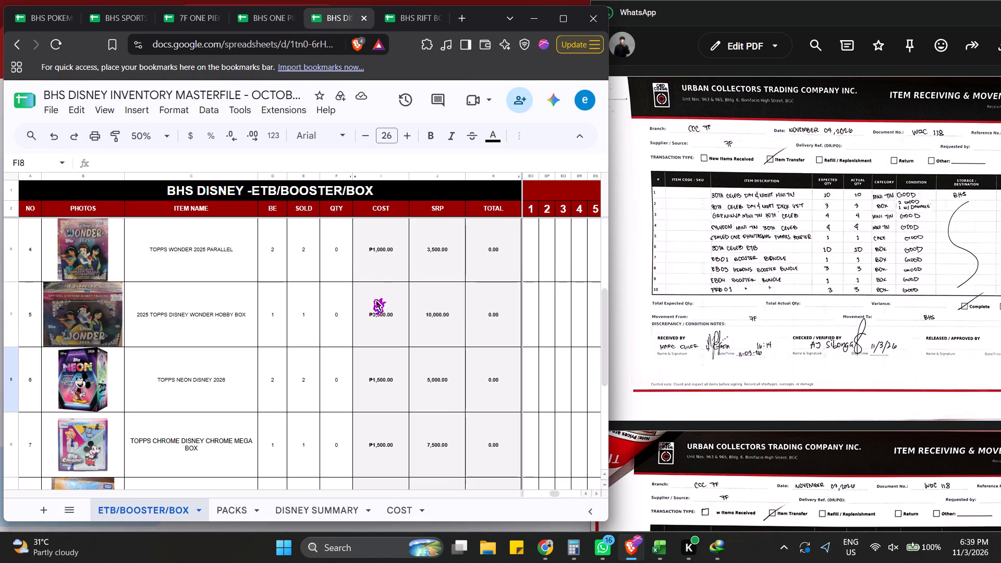